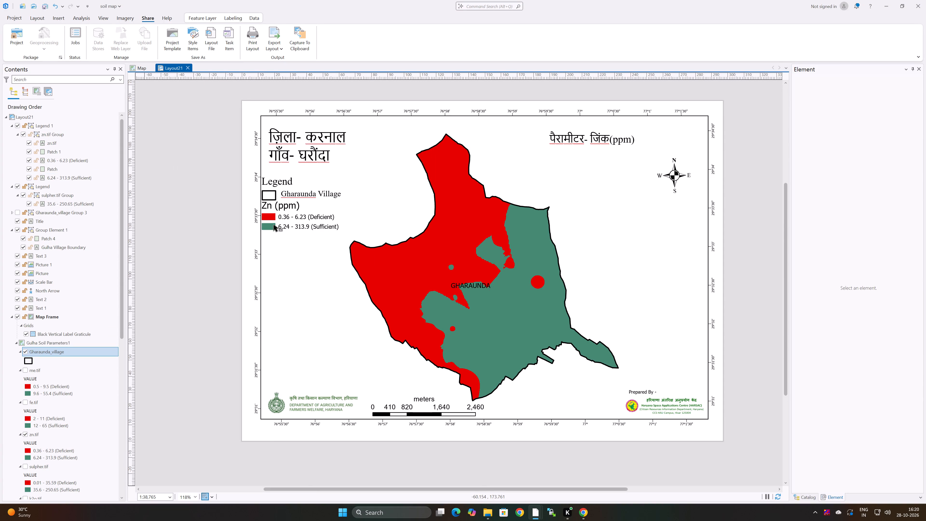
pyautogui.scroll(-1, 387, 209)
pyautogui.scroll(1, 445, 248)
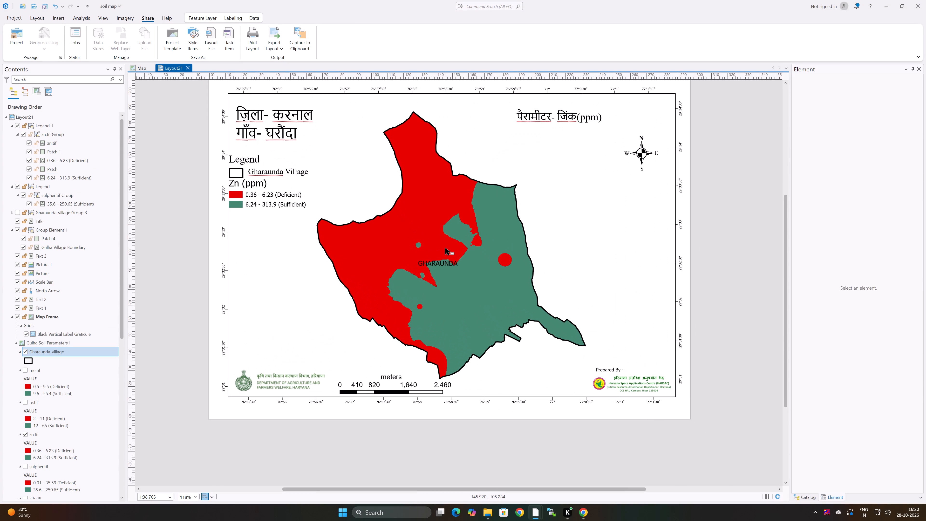
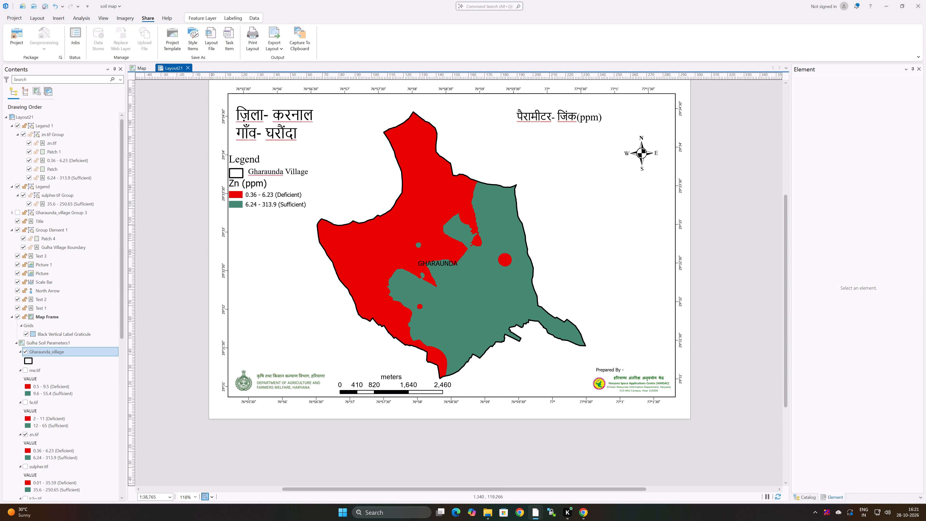
# Switch to Chrome, search the web for "pdf edit", and open the iLovePDF online PDF editor.
pyautogui.click(582, 514)
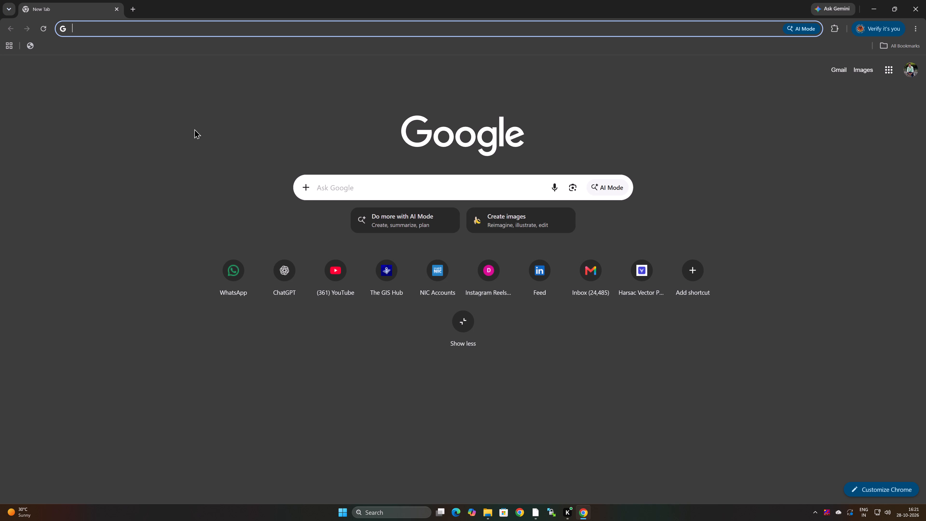
pyautogui.click(351, 185)
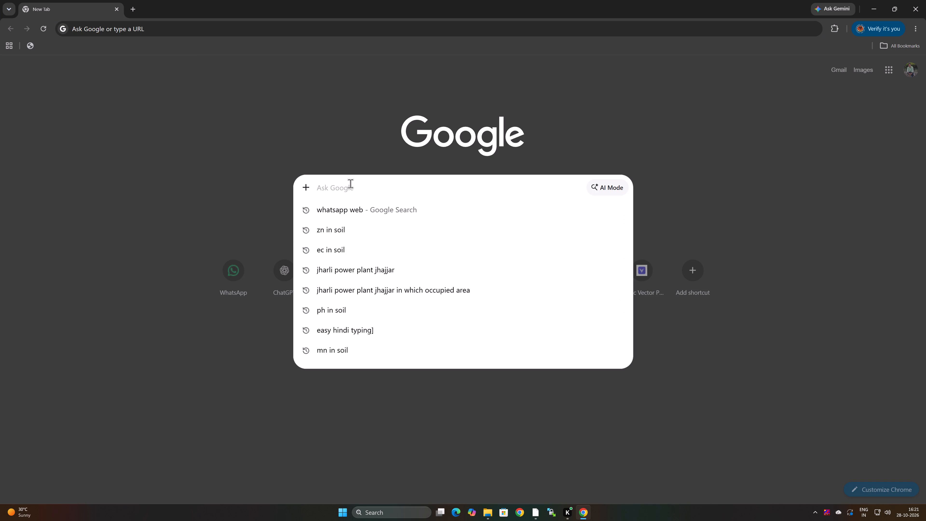
pyautogui.write('pdf a')
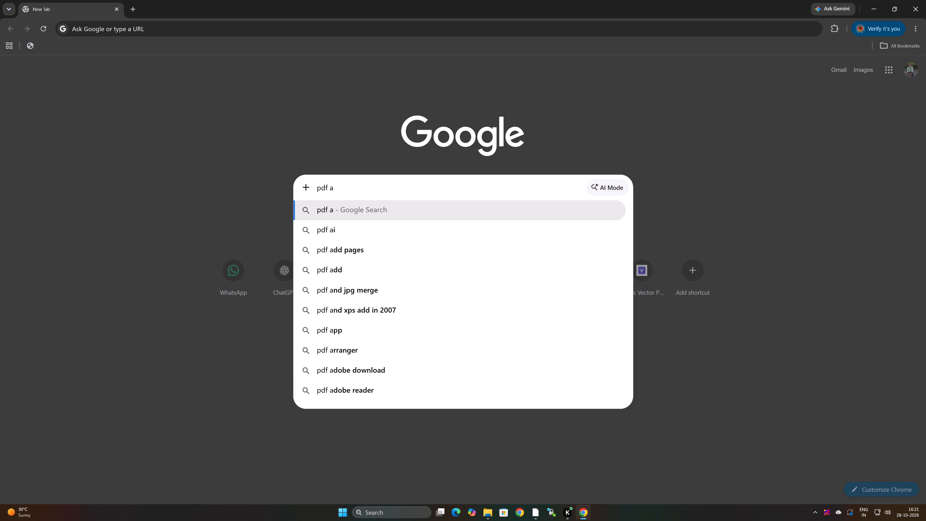
pyautogui.press('BackSpace')
pyautogui.write('es')
pyautogui.press('BackSpace')
pyautogui.write('dit')
pyautogui.press('Return')
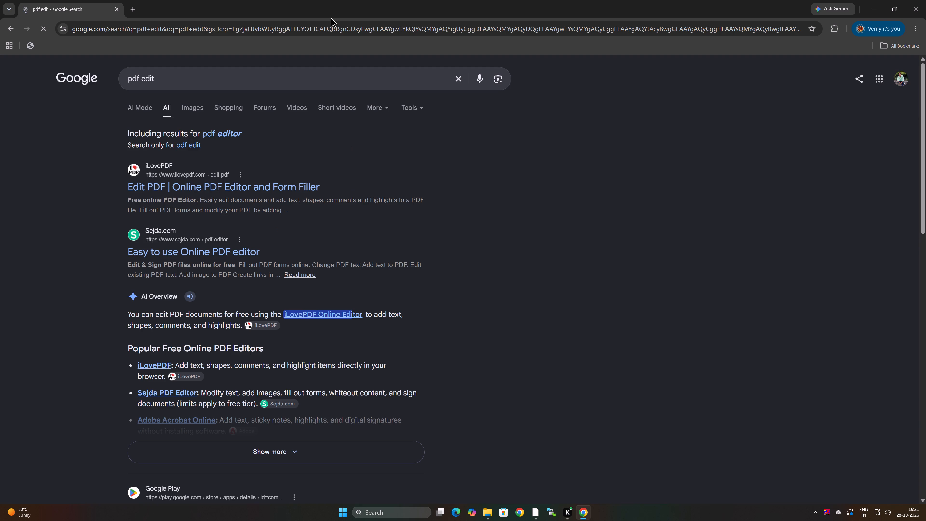
pyautogui.click(155, 191)
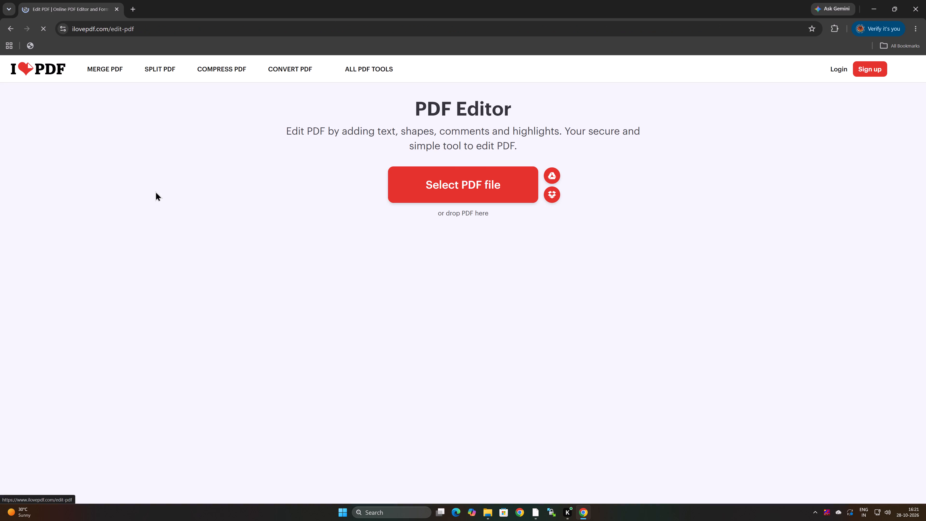
# Load the copper map PDF (Cu) from the D: drive folder Karnal Soil > SOIL MAP GHARAUNDA into the PDF editor.
pyautogui.click(472, 184)
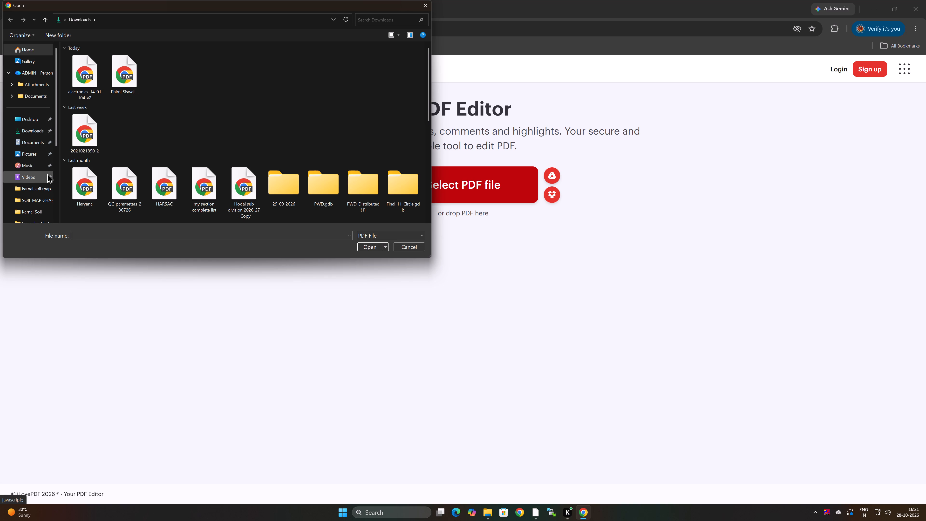
pyautogui.click(30, 121)
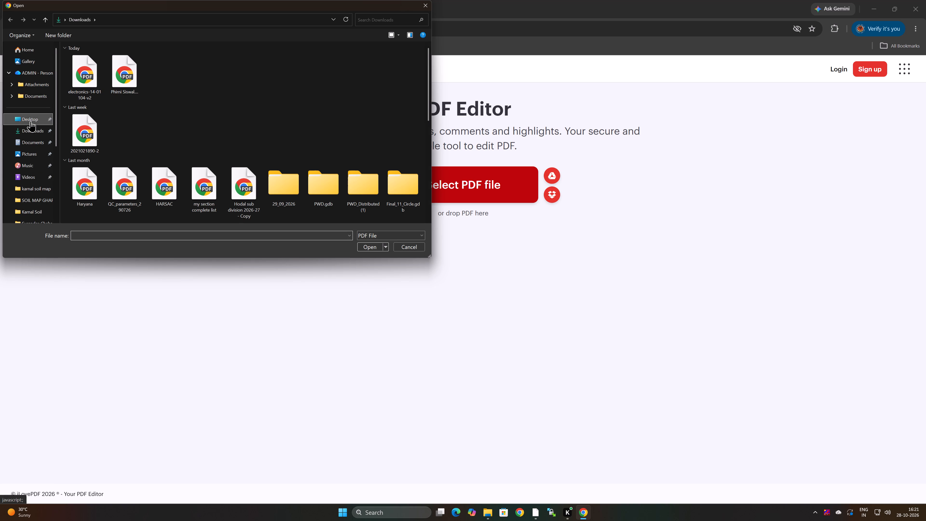
pyautogui.scroll(-8, 27, 160)
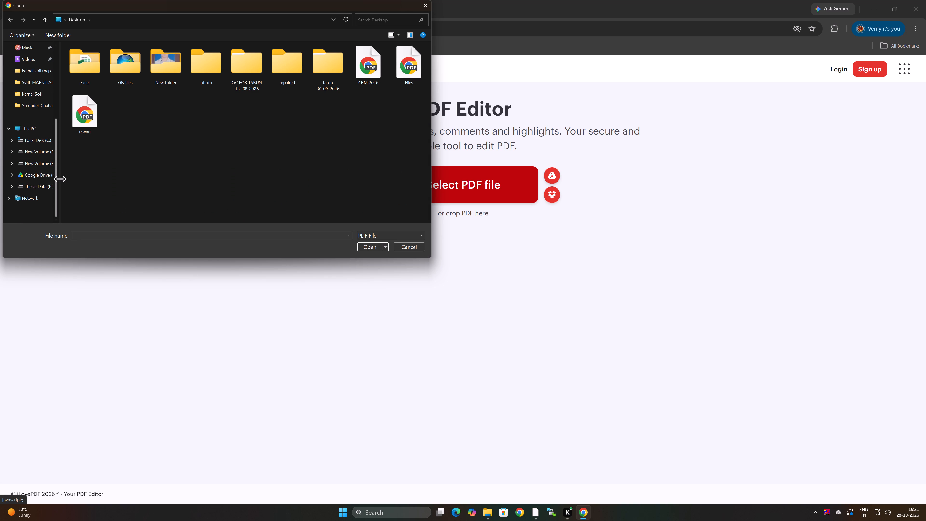
pyautogui.doubleClick(41, 152)
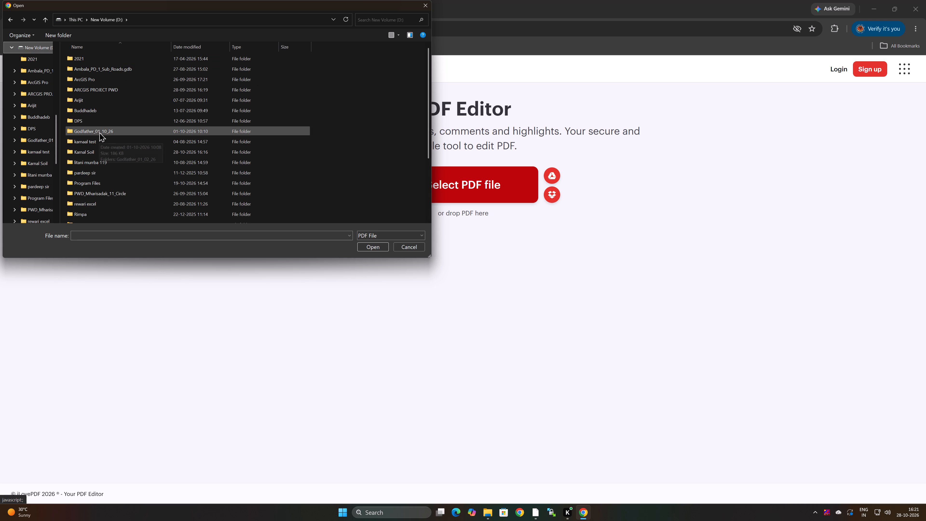
pyautogui.doubleClick(99, 151)
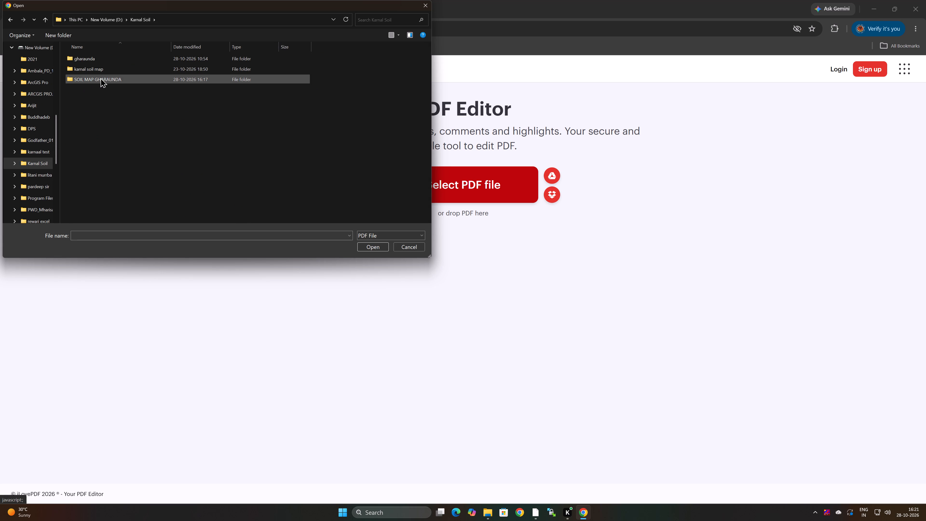
pyautogui.doubleClick(100, 78)
pyautogui.doubleClick(92, 59)
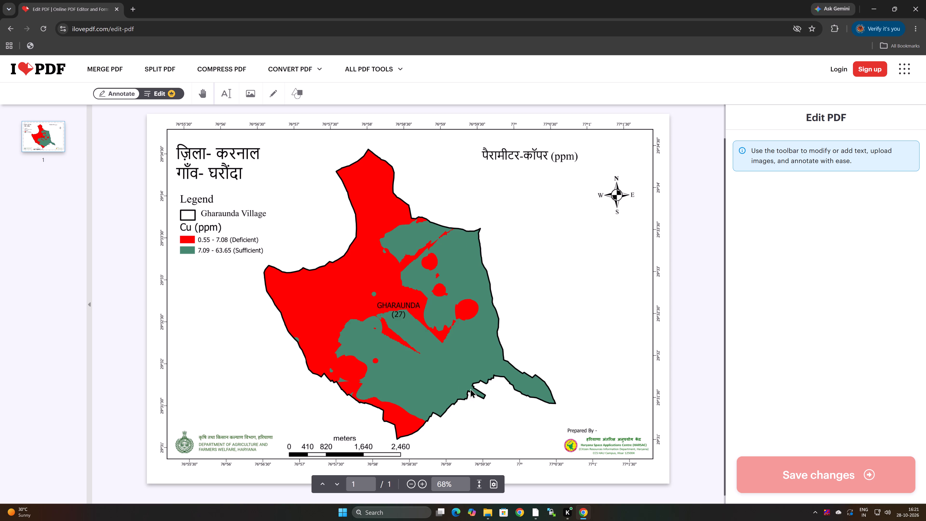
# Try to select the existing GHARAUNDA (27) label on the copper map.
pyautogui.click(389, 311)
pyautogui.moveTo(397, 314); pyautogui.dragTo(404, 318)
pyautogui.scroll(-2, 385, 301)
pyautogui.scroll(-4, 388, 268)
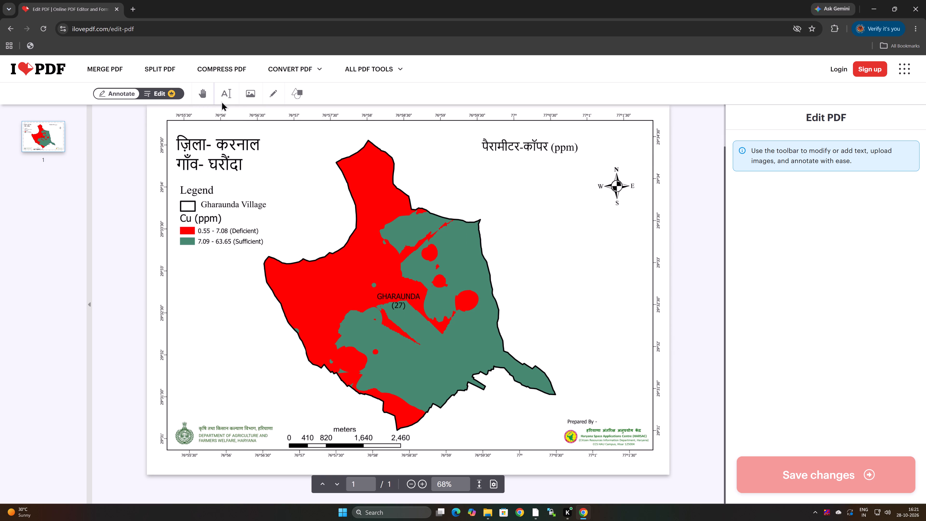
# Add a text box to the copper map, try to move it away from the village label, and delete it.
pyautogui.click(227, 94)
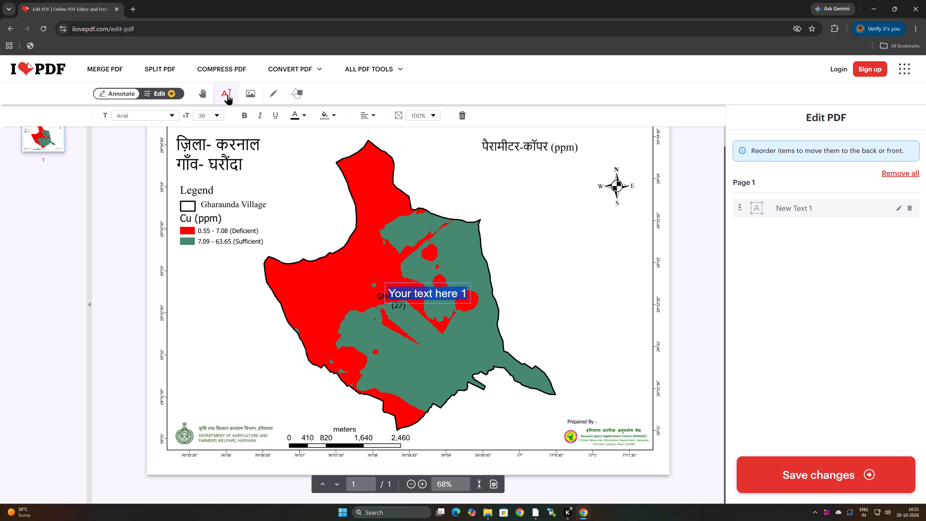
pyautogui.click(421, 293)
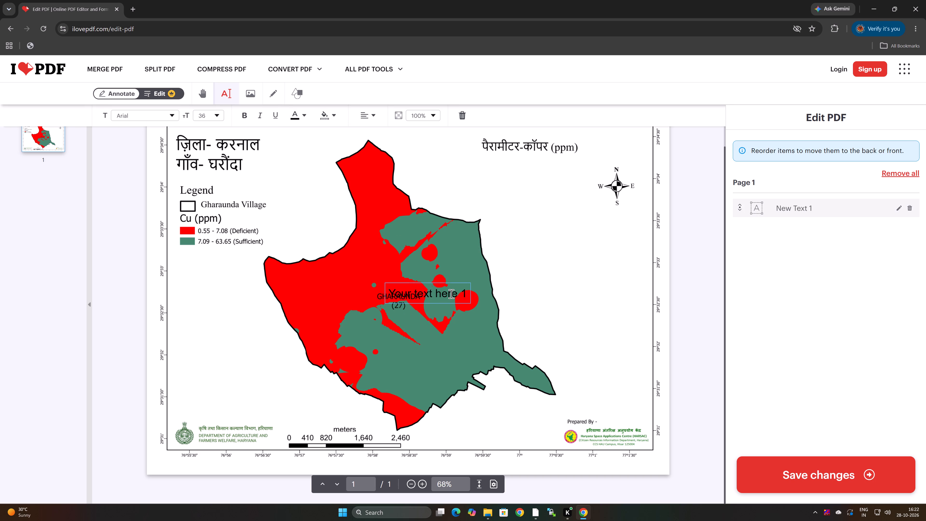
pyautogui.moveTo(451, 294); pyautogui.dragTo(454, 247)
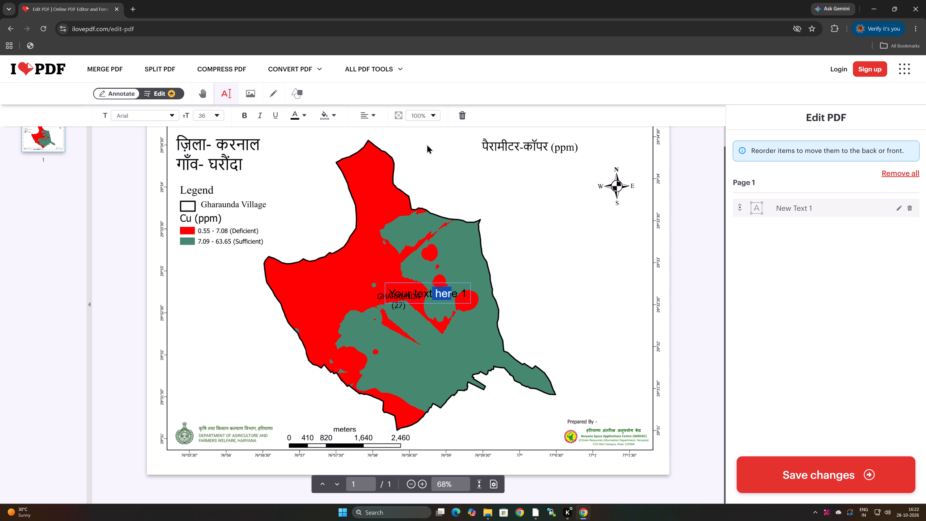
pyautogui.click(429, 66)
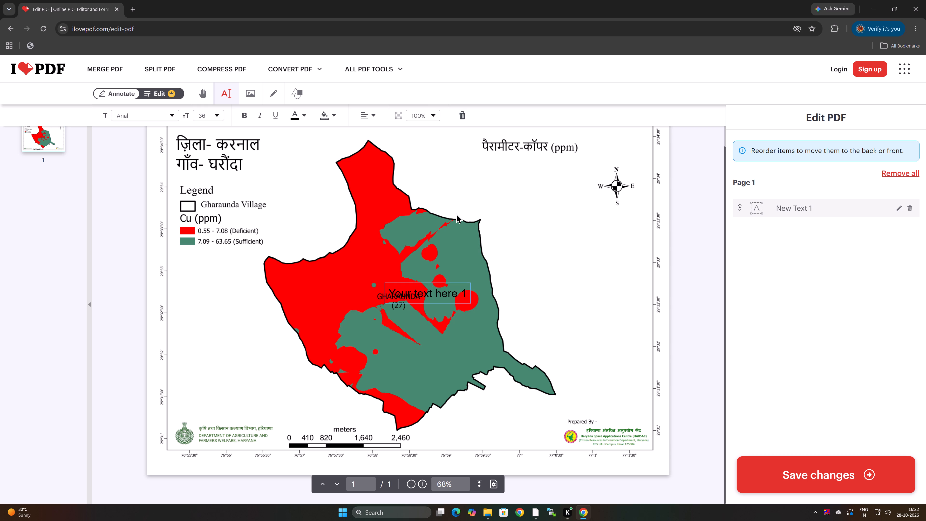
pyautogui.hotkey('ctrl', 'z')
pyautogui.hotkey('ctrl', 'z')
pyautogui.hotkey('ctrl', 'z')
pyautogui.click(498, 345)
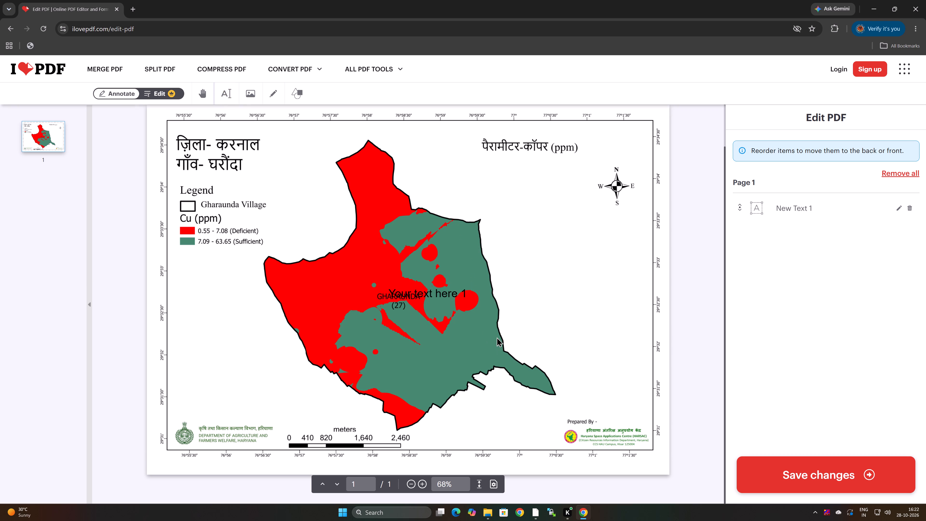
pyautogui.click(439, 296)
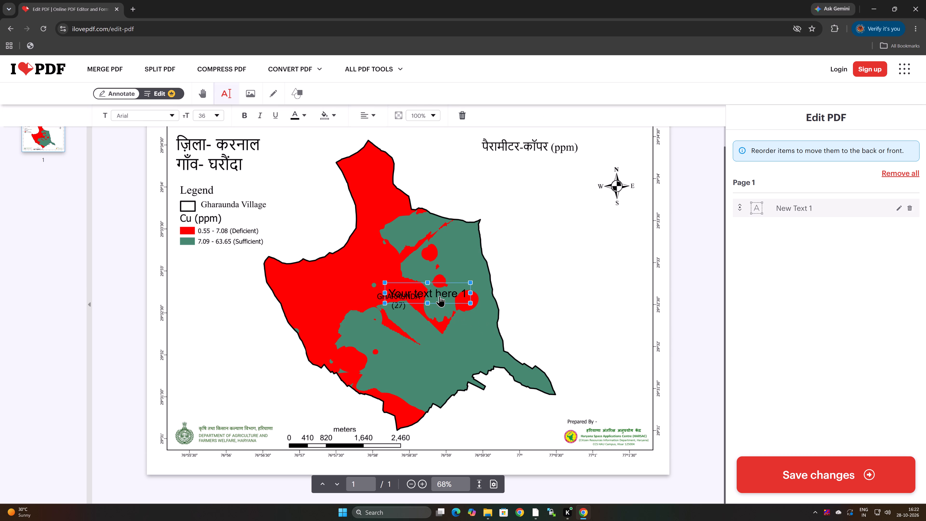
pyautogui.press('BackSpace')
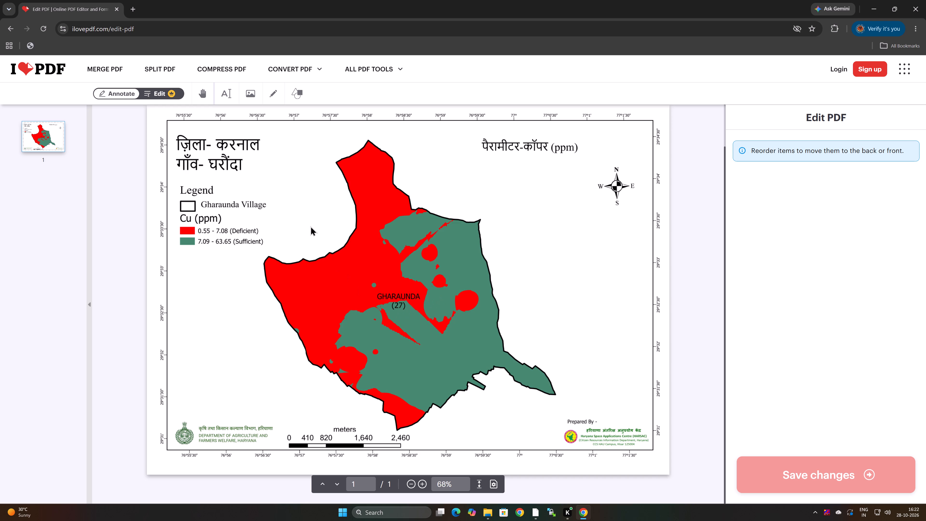
# Examine the copper map's village label and surroundings at 106% and check the available shape annotation tools.
pyautogui.scroll(2, 361, 281)
pyautogui.scroll(-3, 397, 403)
pyautogui.click(421, 486)
pyautogui.click(421, 486)
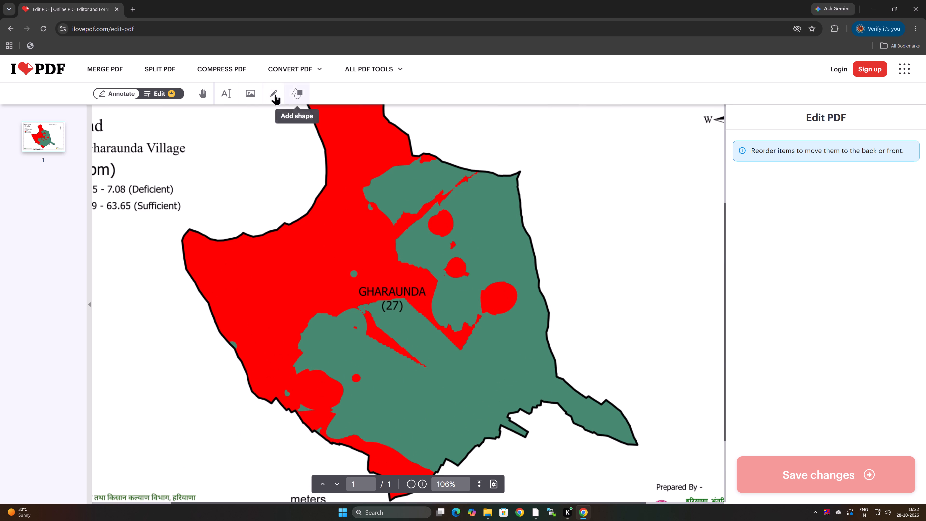
pyautogui.click(294, 95)
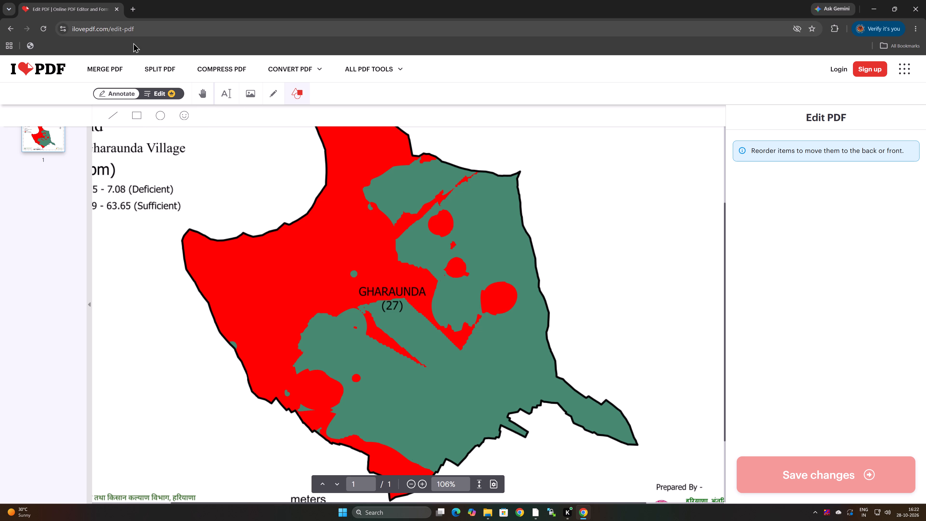
pyautogui.scroll(-4, 273, 209)
pyautogui.scroll(2, 273, 209)
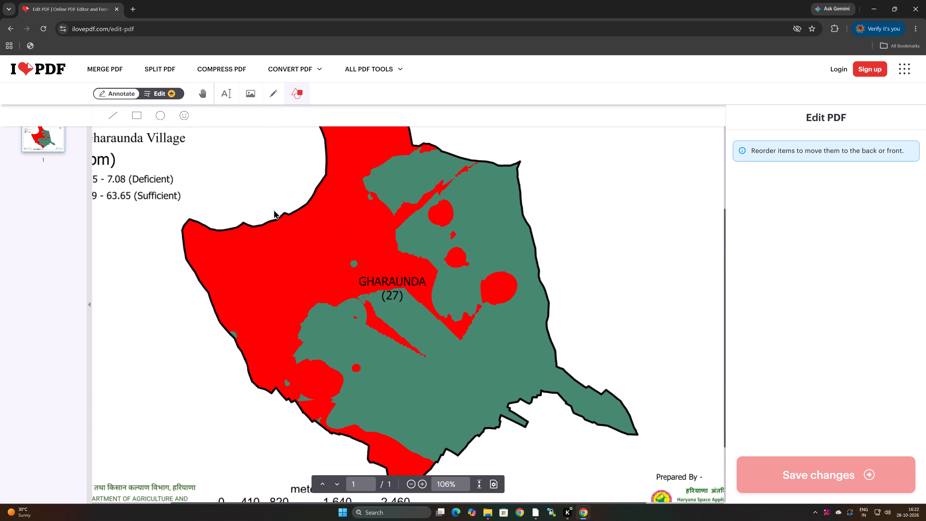
pyautogui.scroll(-2, 273, 209)
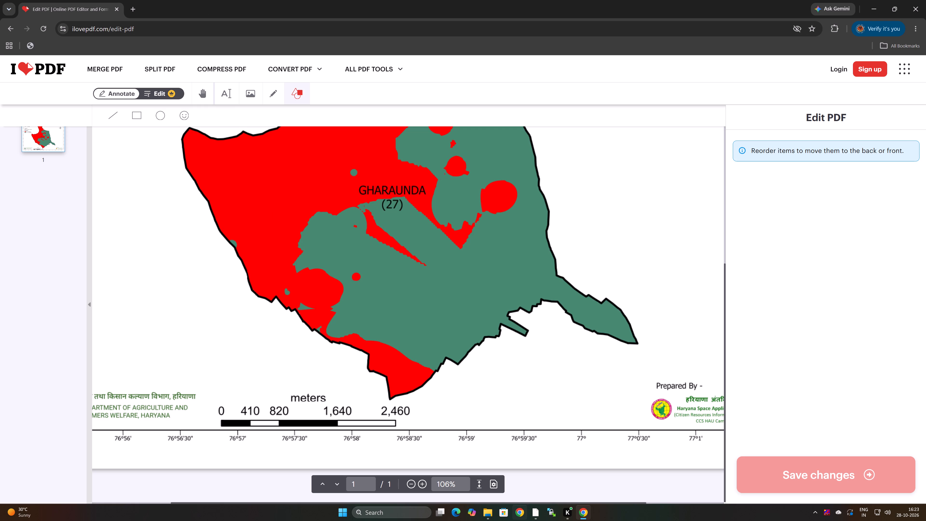
# Switch back to the soil map project in ArcGIS Pro and review the zinc layout and the soil raster layers.
pyautogui.click(534, 517)
pyautogui.click(586, 478)
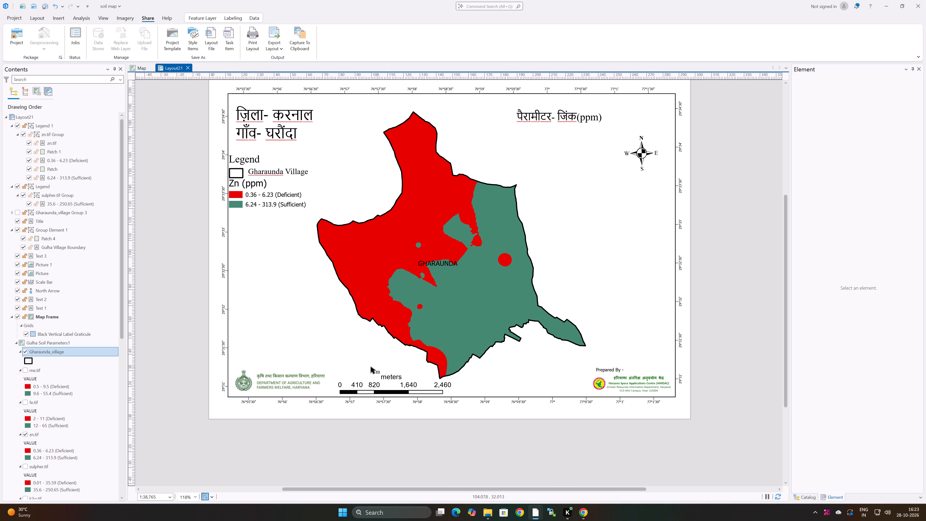
pyautogui.moveTo(359, 221); pyautogui.dragTo(370, 269, button='middle')
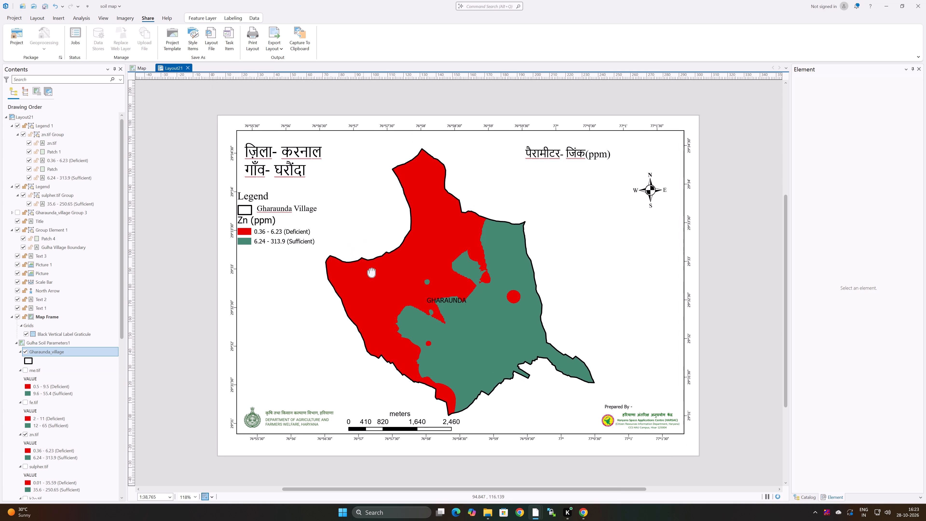
pyautogui.moveTo(370, 269); pyautogui.dragTo(368, 273, button='middle')
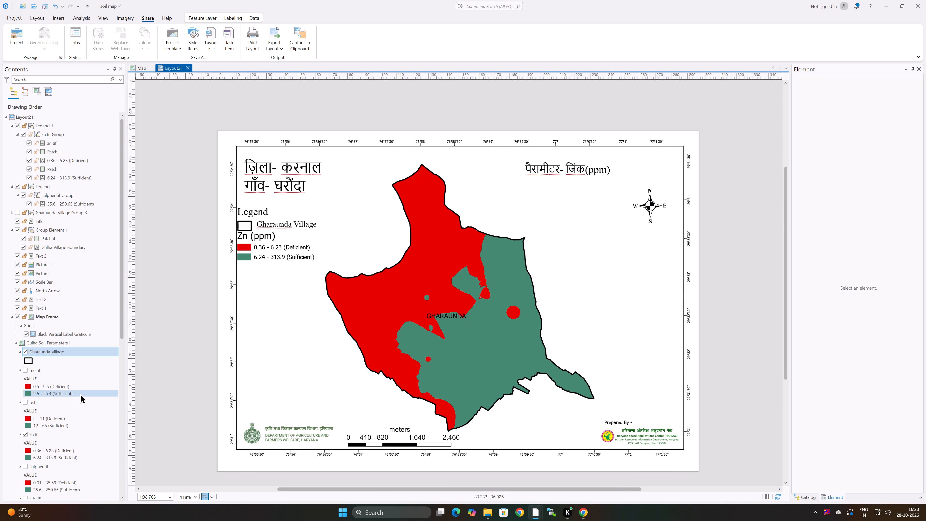
pyautogui.scroll(-9, 71, 406)
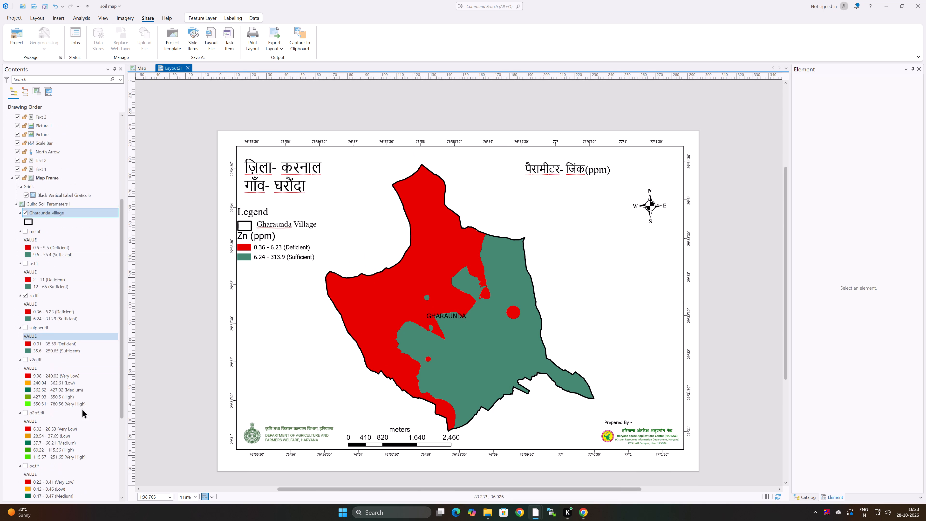
# Open the Fe, k and p map PDFs from the SOIL MAP GHARAUNDA folder to examine the exported maps.
pyautogui.click(485, 517)
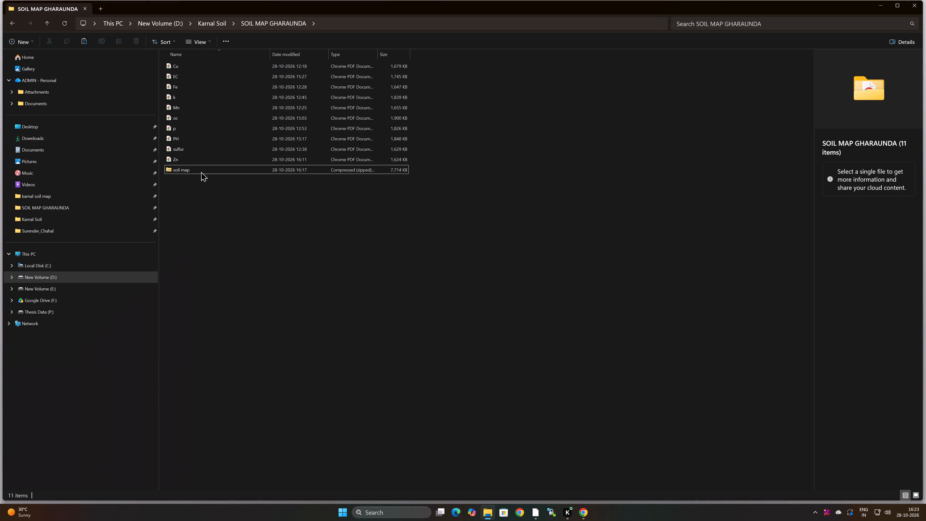
pyautogui.doubleClick(213, 83)
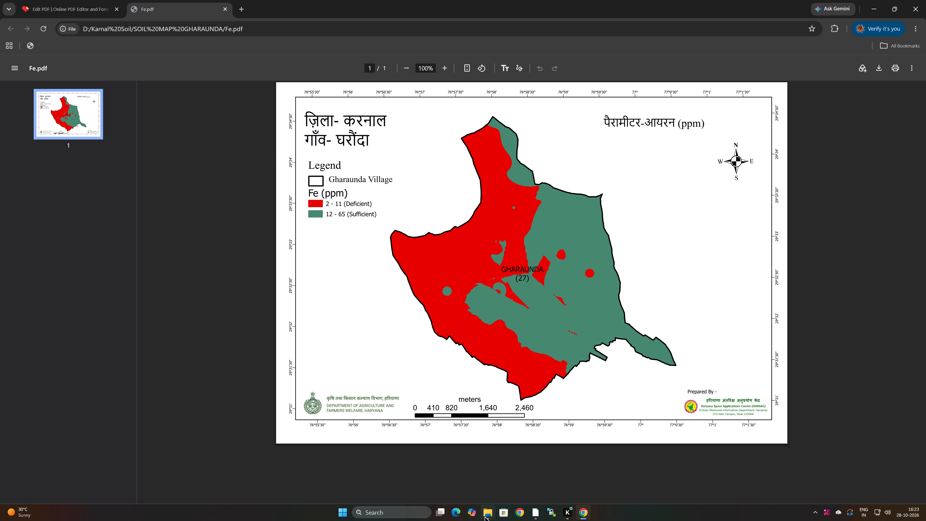
pyautogui.click(495, 476)
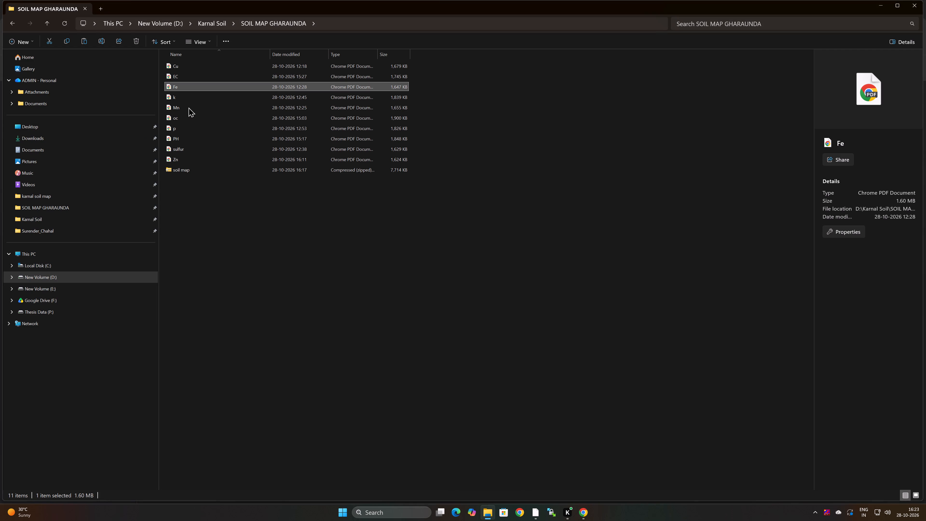
pyautogui.doubleClick(190, 98)
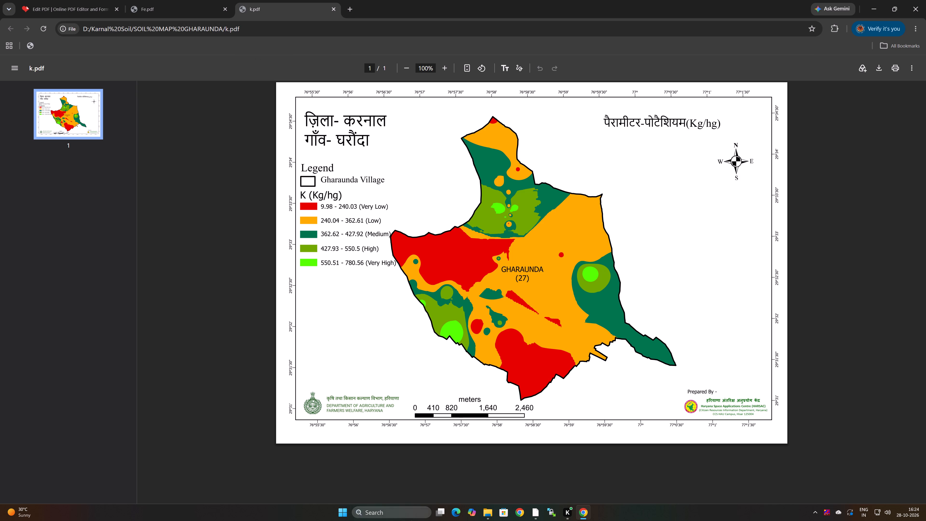
pyautogui.click(486, 483)
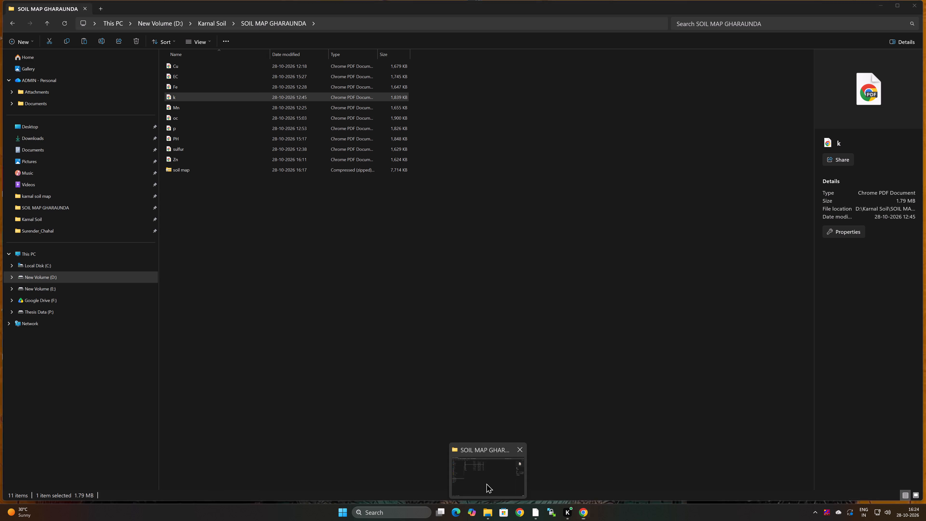
pyautogui.doubleClick(182, 129)
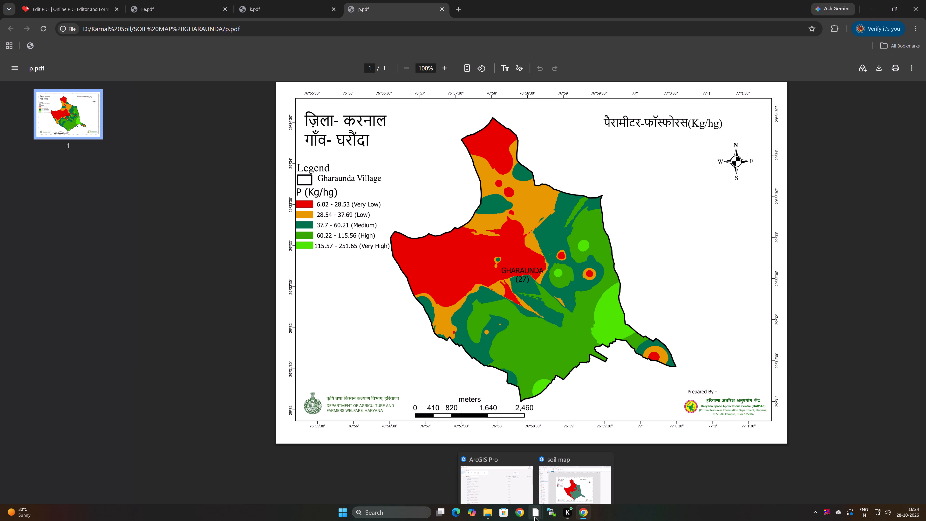
# Switch to the soil map layout in ArcGIS Pro, hide the zn.tif raster layer and show the fe.tif layer.
pyautogui.click(562, 473)
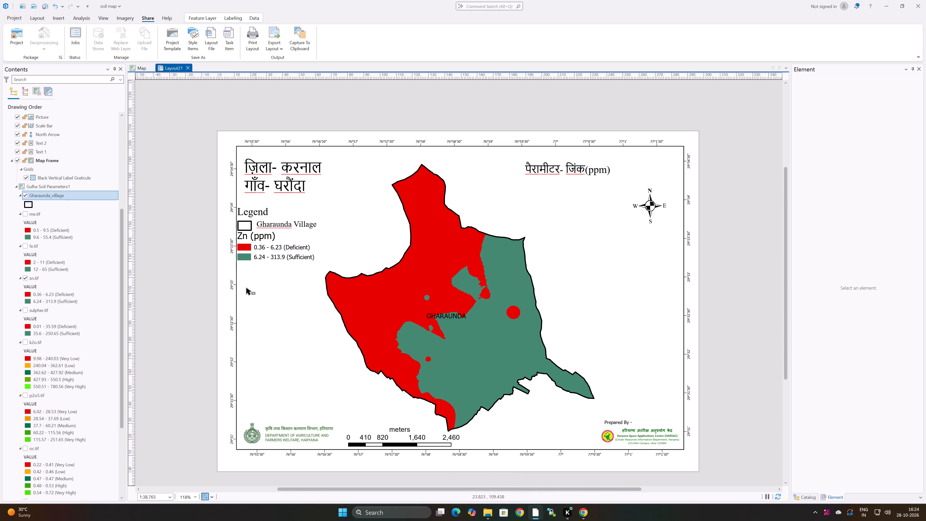
pyautogui.scroll(-6, 54, 383)
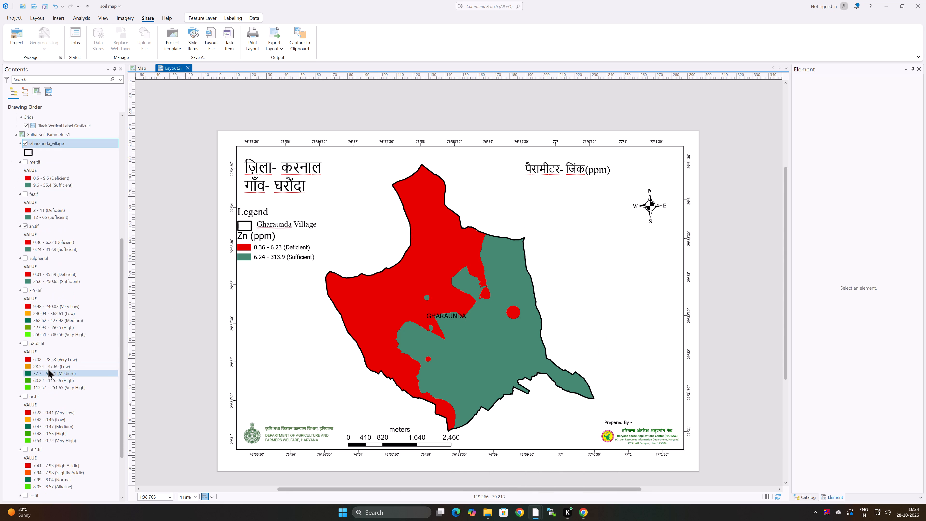
pyautogui.scroll(-14, 47, 368)
pyautogui.scroll(-8, 46, 363)
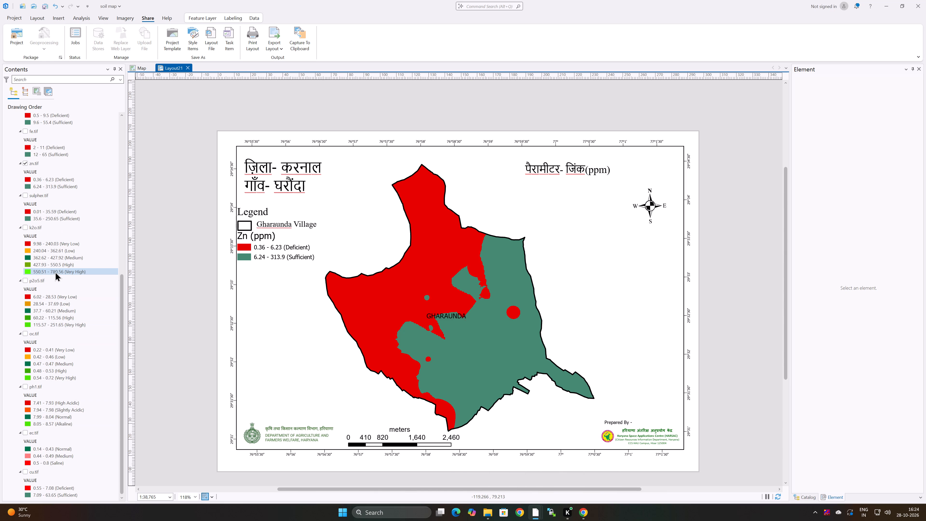
pyautogui.click(25, 162)
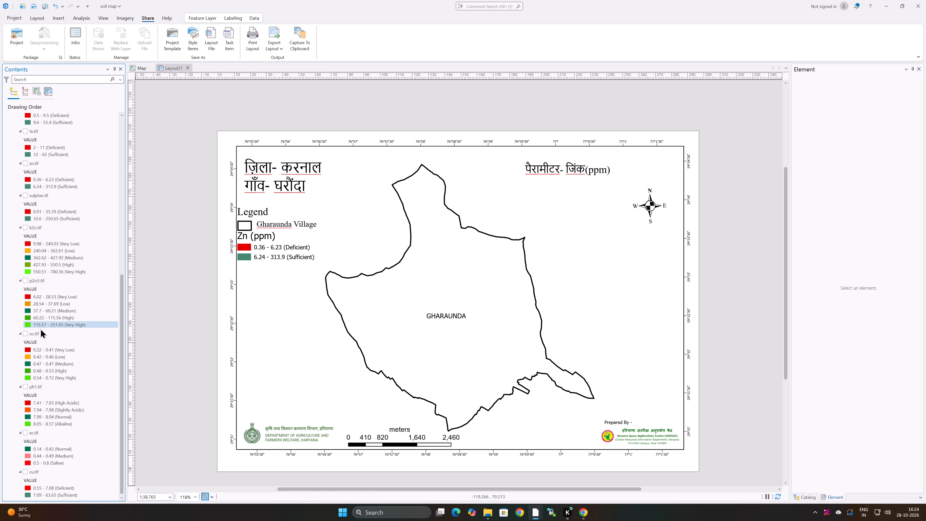
pyautogui.scroll(-13, 45, 335)
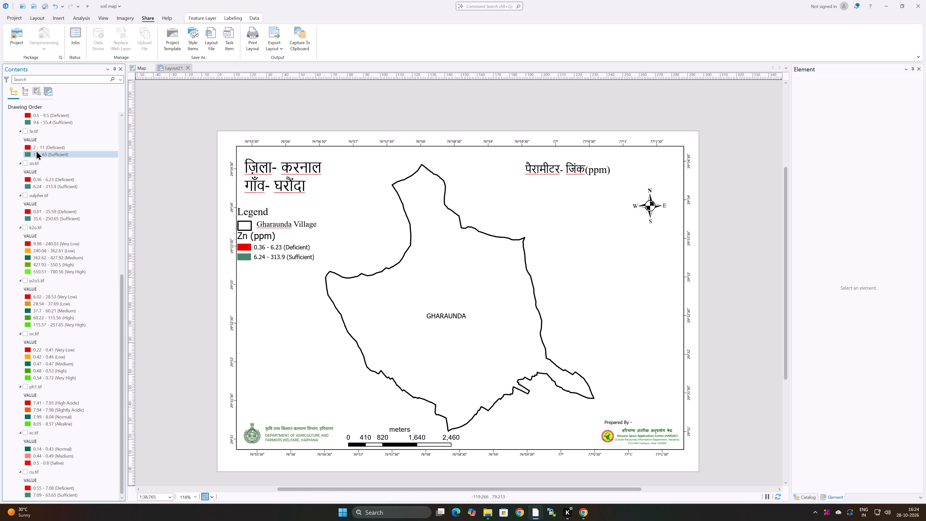
pyautogui.click(26, 131)
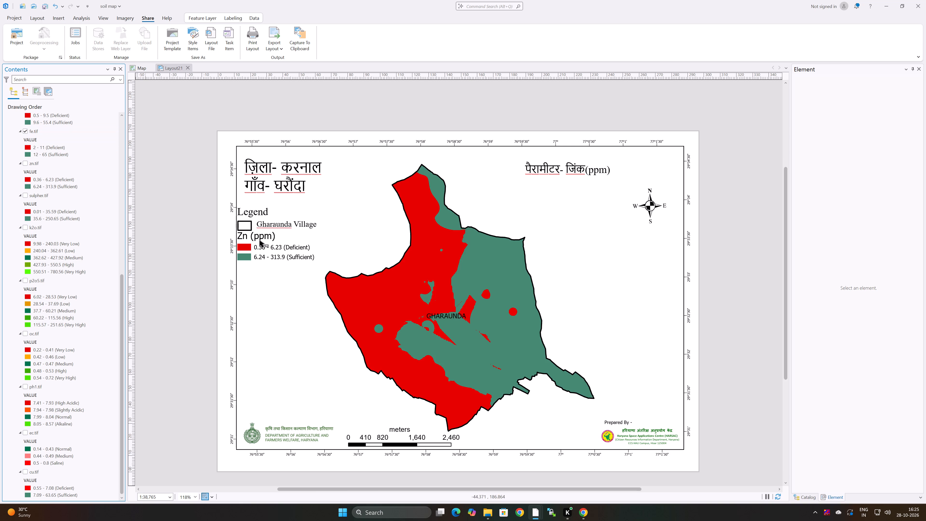
# Delete the Zn (ppm) legend group from the layout, keeping the Gharaunda Village legend entry.
pyautogui.click(260, 244)
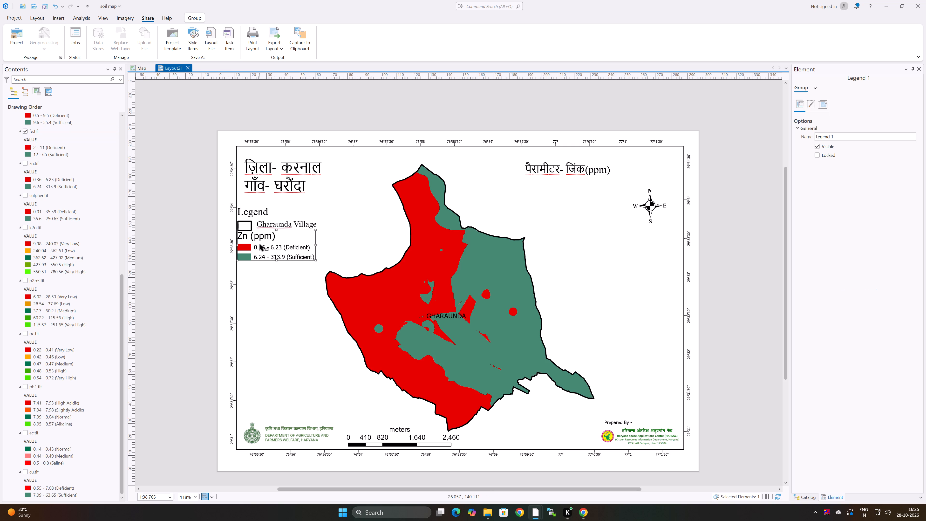
pyautogui.press('Delete')
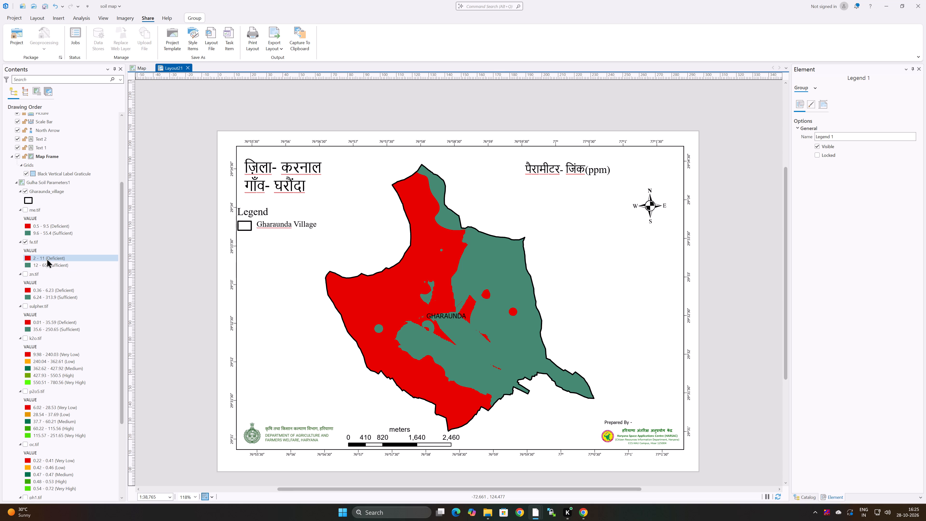
# Insert a new legend for the fe.tif layer in the empty area beside the layout page.
pyautogui.click(42, 240)
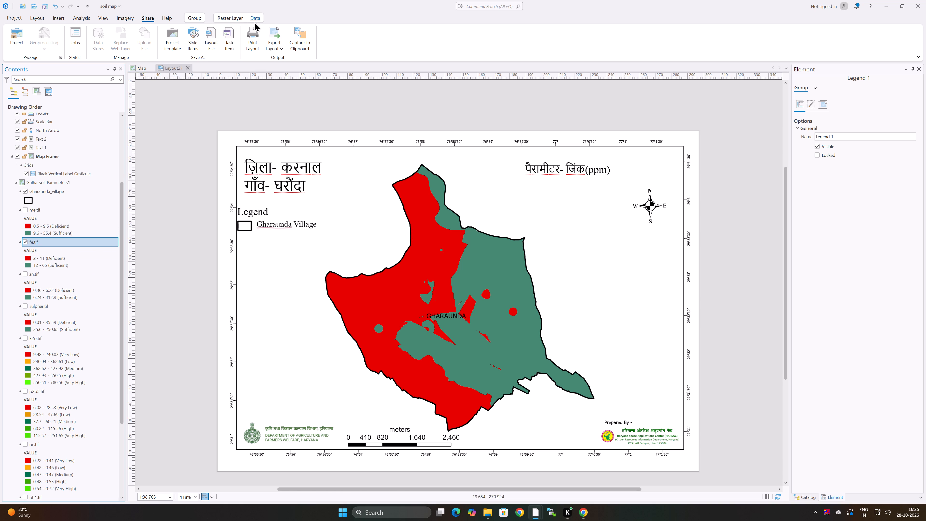
pyautogui.scroll(-2, 288, 216)
pyautogui.moveTo(277, 228); pyautogui.dragTo(398, 233, button='middle')
pyautogui.scroll(1, 398, 233)
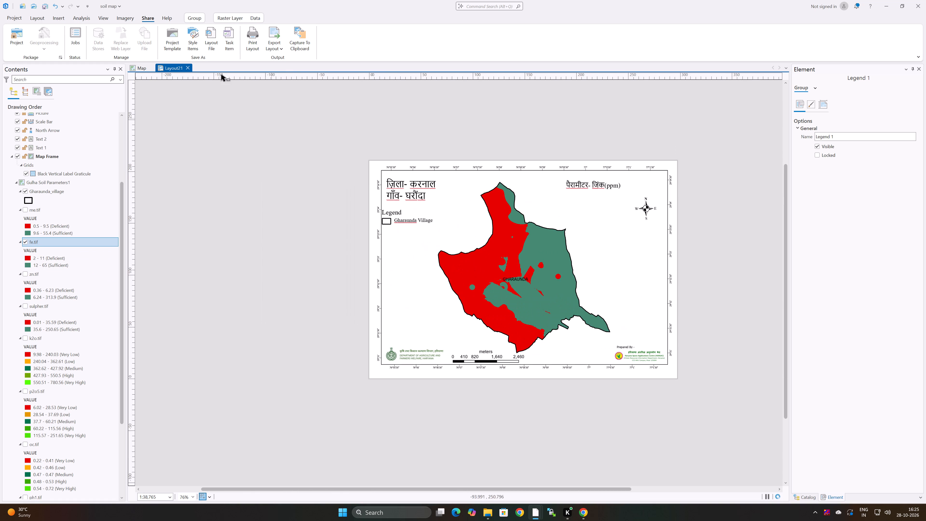
pyautogui.click(54, 16)
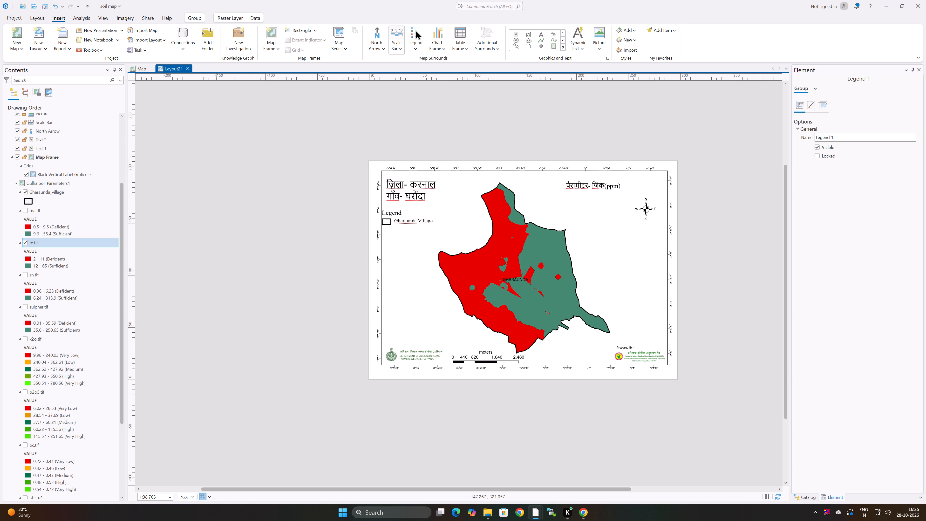
pyautogui.click(412, 29)
pyautogui.moveTo(163, 180); pyautogui.dragTo(306, 307)
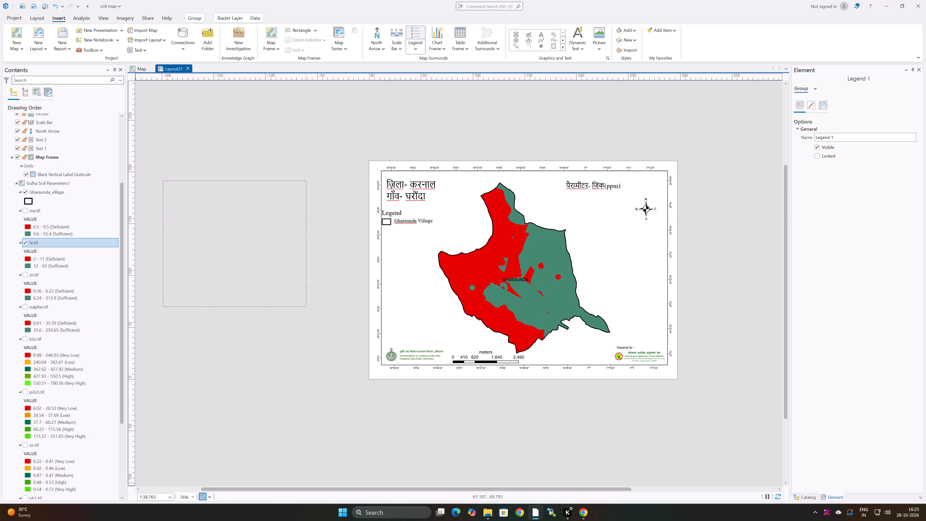
pyautogui.moveTo(306, 307); pyautogui.dragTo(306, 307)
pyautogui.scroll(2, 173, 214)
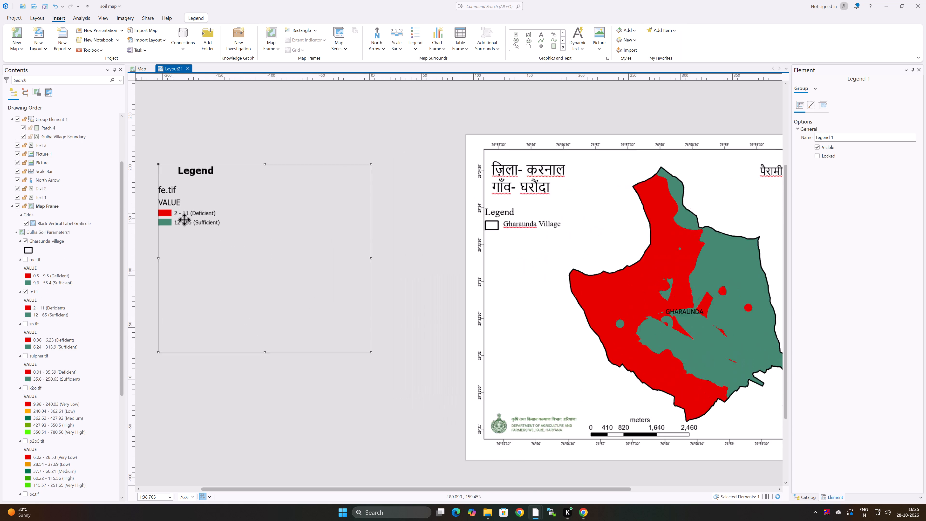
# Convert the new fe.tif legend to graphics.
pyautogui.click(200, 216)
pyautogui.rightClick(200, 216)
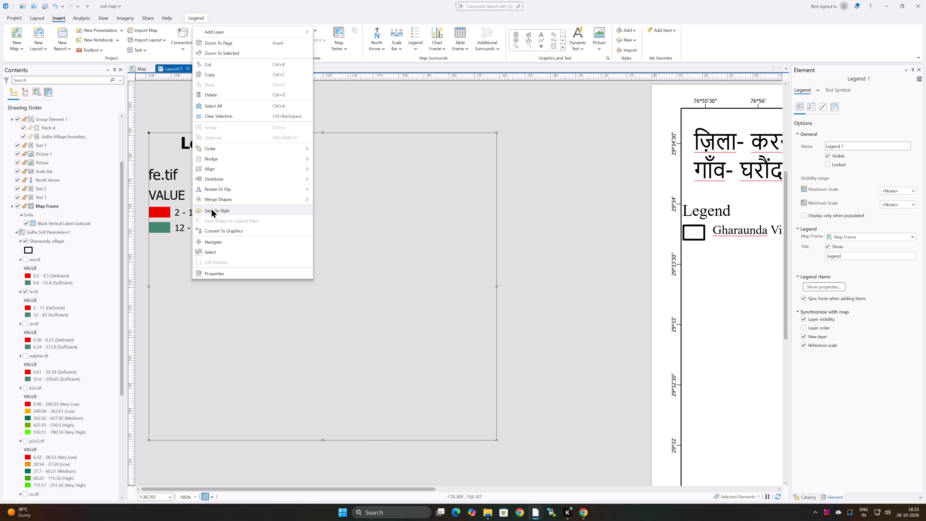
pyautogui.click(218, 228)
# Remove the Legend title and the VALUE heading from the converted fe.tif legend.
pyautogui.click(208, 141)
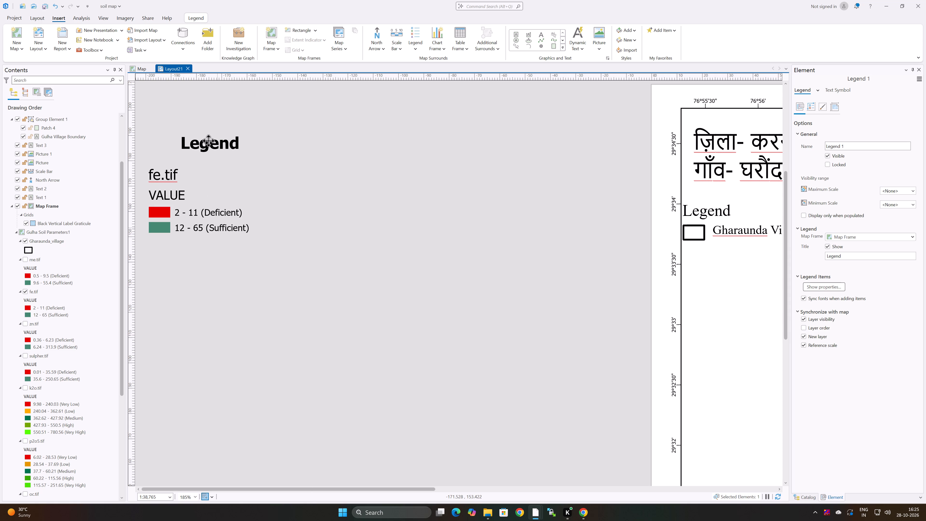
pyautogui.click(208, 141)
pyautogui.press('Delete')
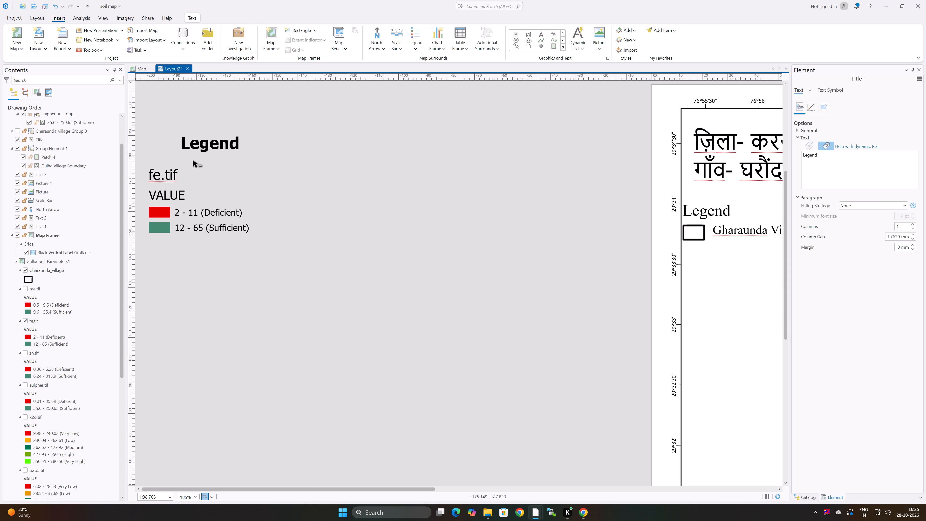
pyautogui.click(165, 175)
pyautogui.click(165, 175)
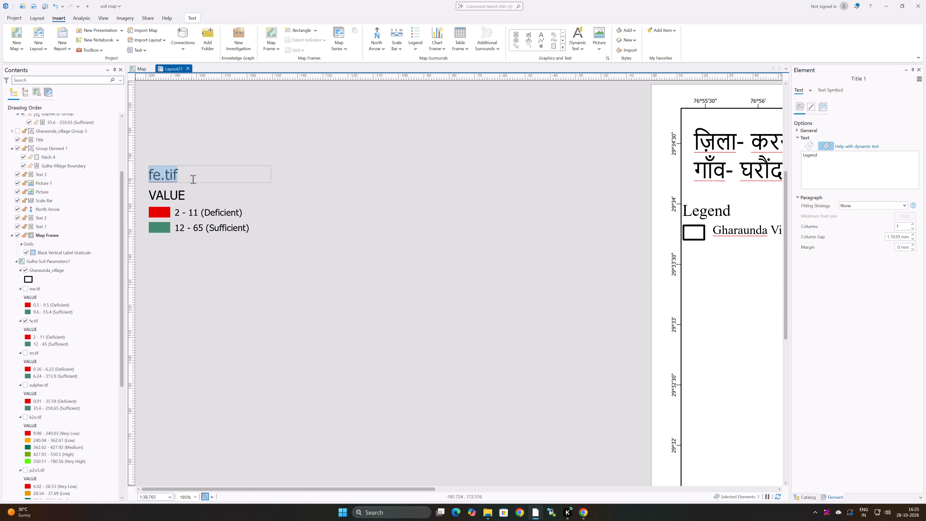
pyautogui.click(186, 174)
pyautogui.doubleClick(178, 196)
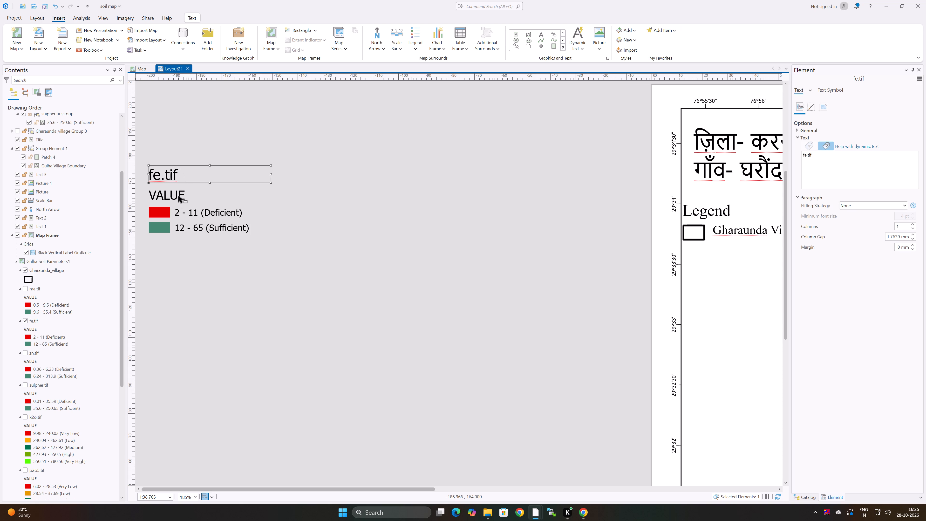
pyautogui.press('Delete')
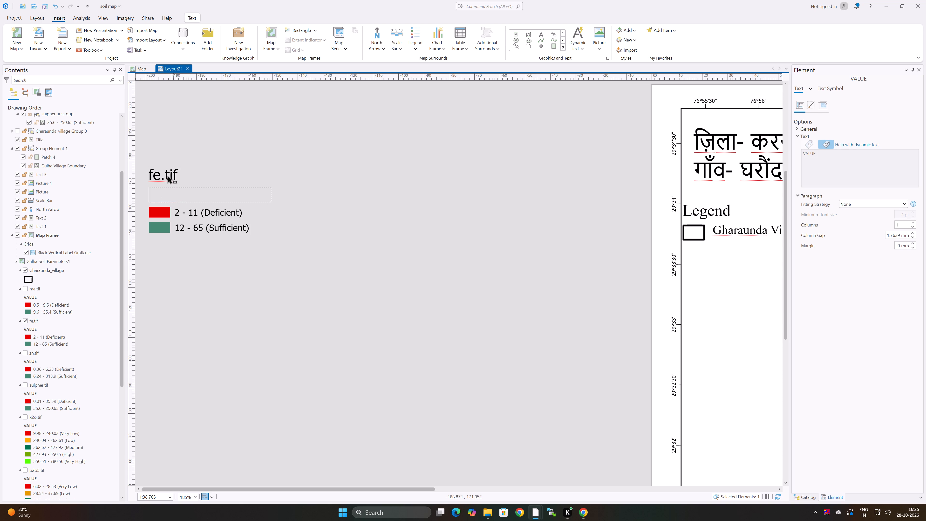
pyautogui.click(166, 173)
pyautogui.click(164, 171)
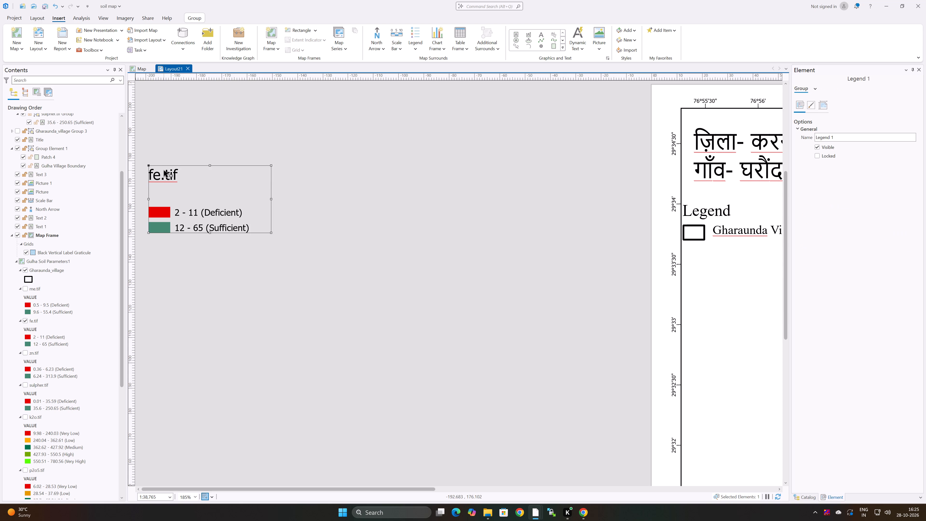
# Bring the layout page into view, switch to Chrome to compare the Fe, k and p map PDFs, and close Fe.pdf.
pyautogui.scroll(-1, 538, 194)
pyautogui.moveTo(768, 225); pyautogui.dragTo(388, 218, button='middle')
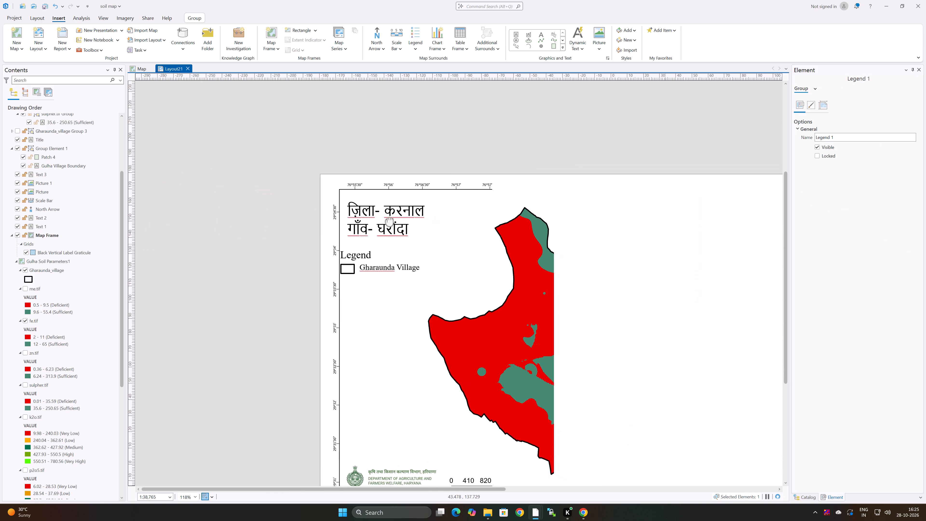
pyautogui.moveTo(388, 218); pyautogui.dragTo(383, 206, button='middle')
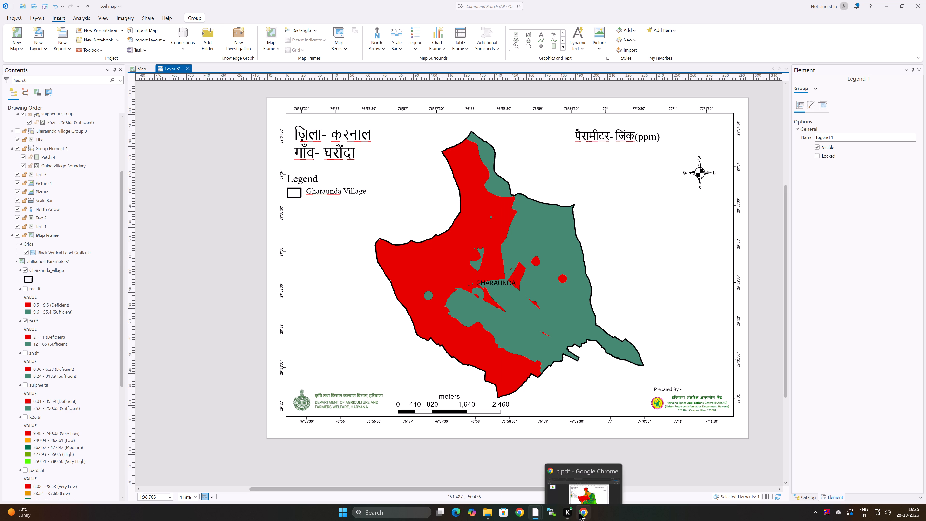
pyautogui.click(571, 478)
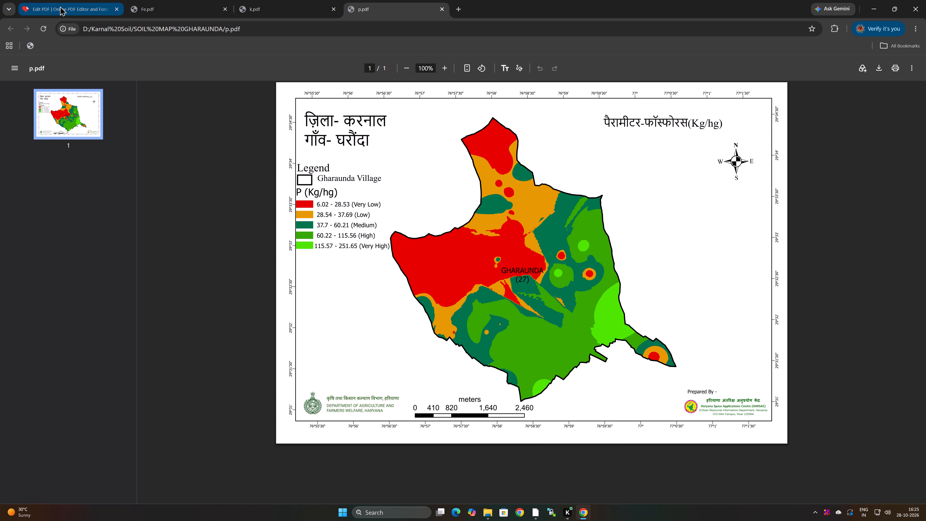
pyautogui.click(167, 7)
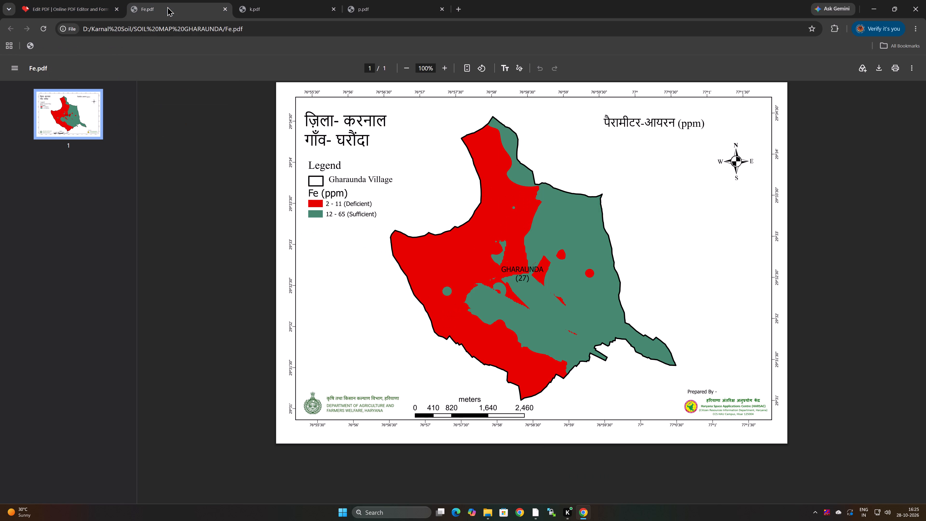
pyautogui.click(270, 5)
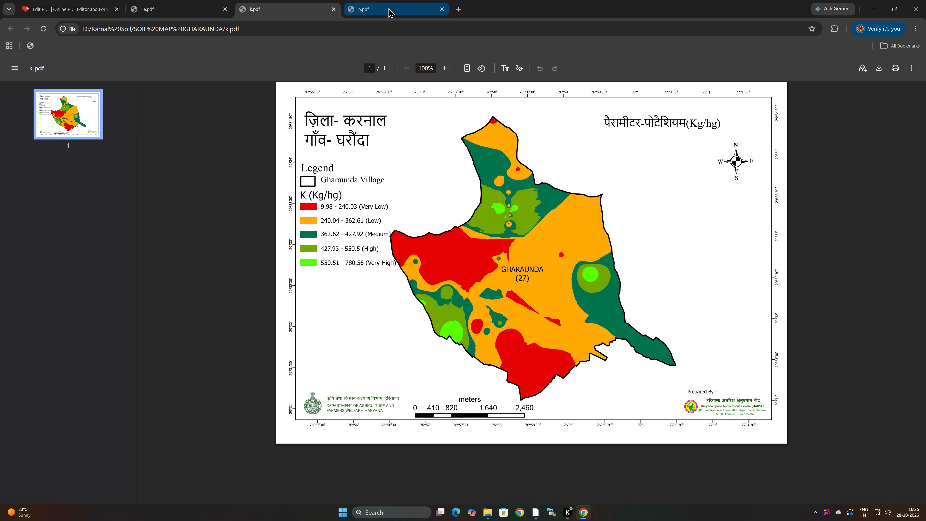
pyautogui.click(388, 8)
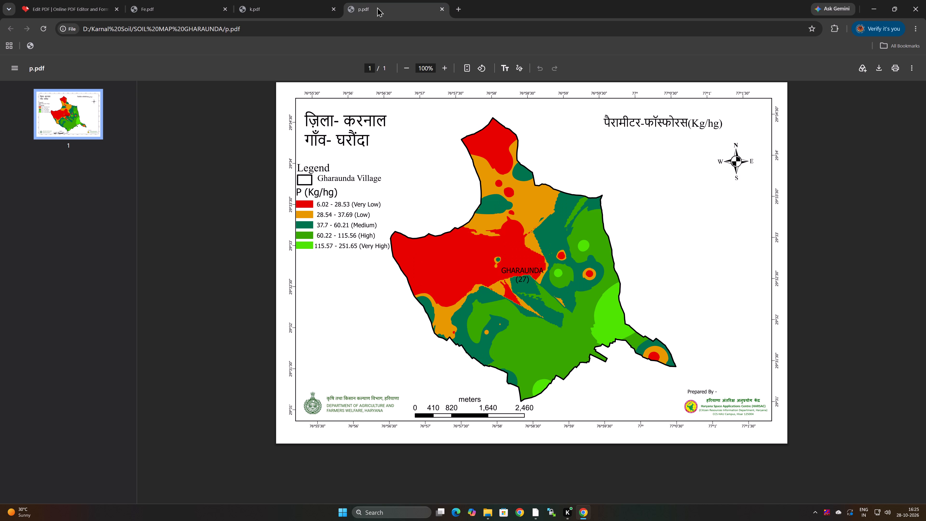
pyautogui.click(270, 10)
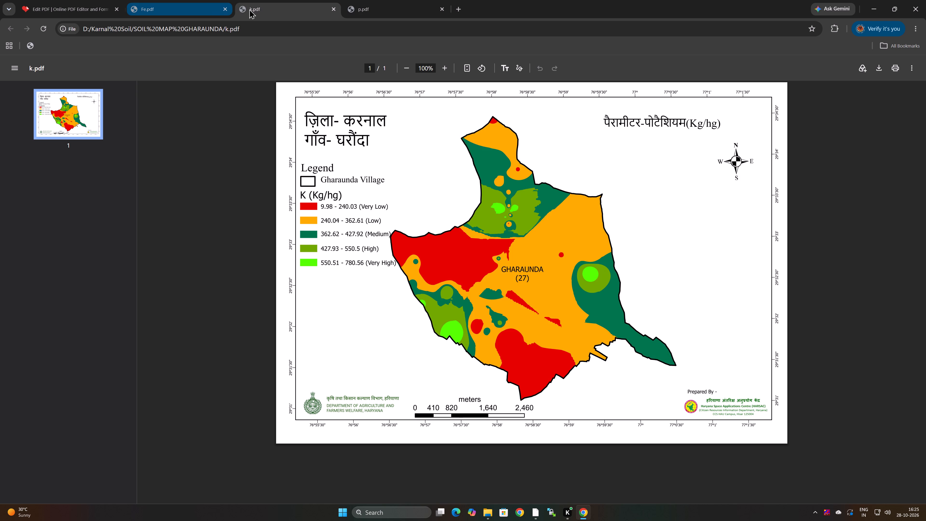
pyautogui.click(168, 12)
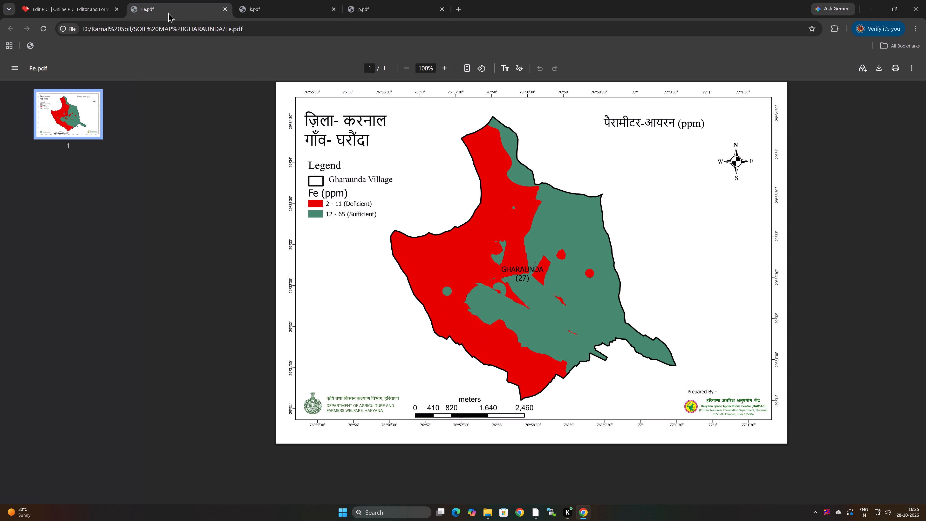
pyautogui.click(224, 9)
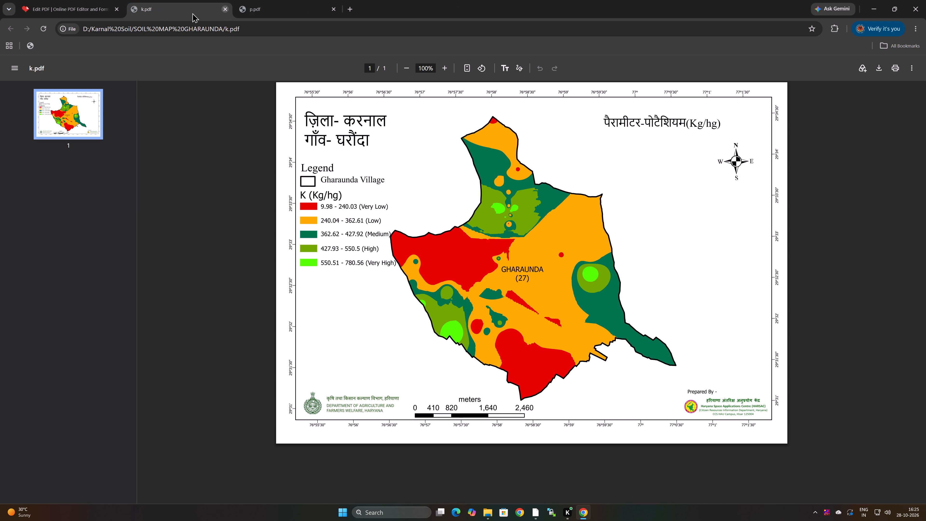
pyautogui.click(192, 13)
pyautogui.click(263, 8)
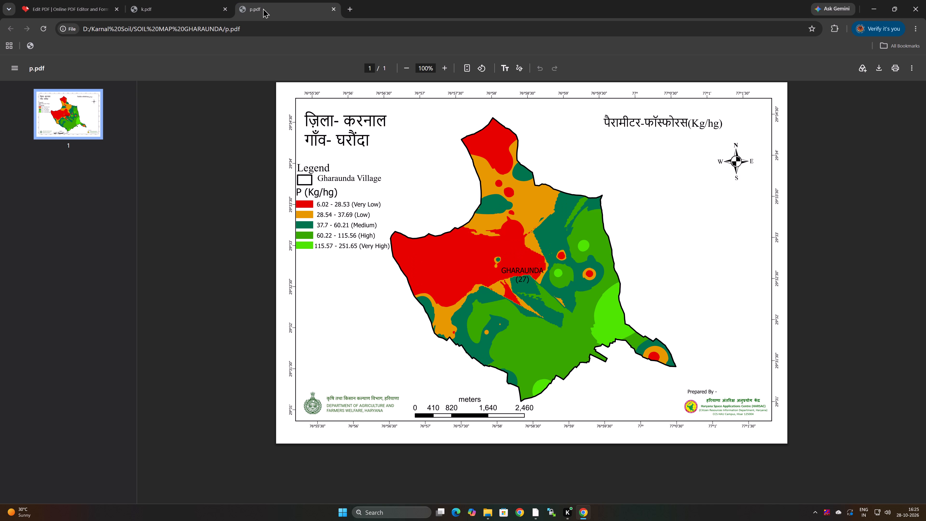
# Search Google for "fe in soil" in a new browser tab.
pyautogui.click(349, 10)
pyautogui.click(360, 189)
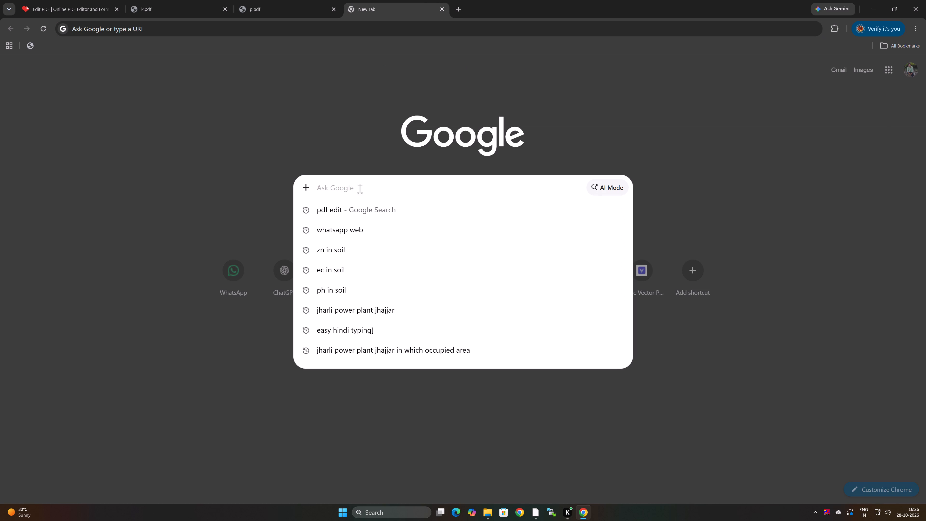
pyautogui.write('fw')
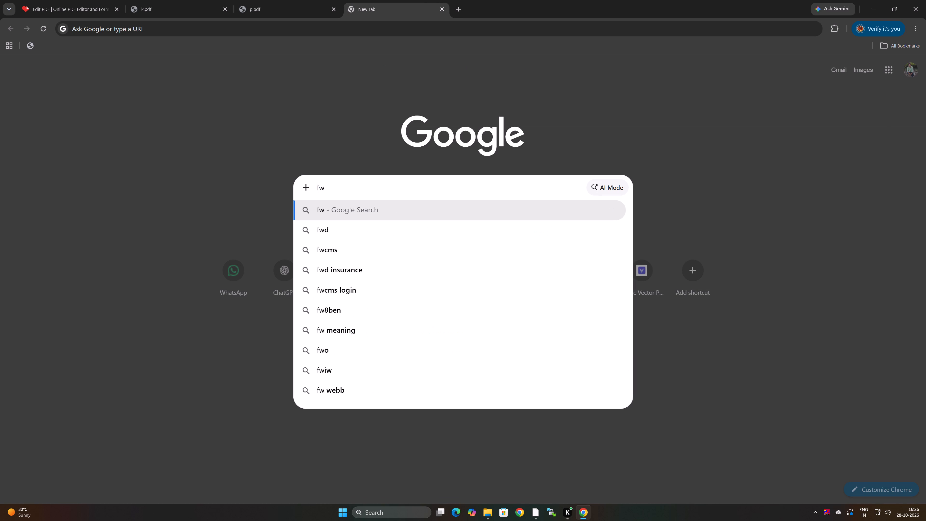
pyautogui.press('BackSpace')
pyautogui.write('e')
pyautogui.press('space')
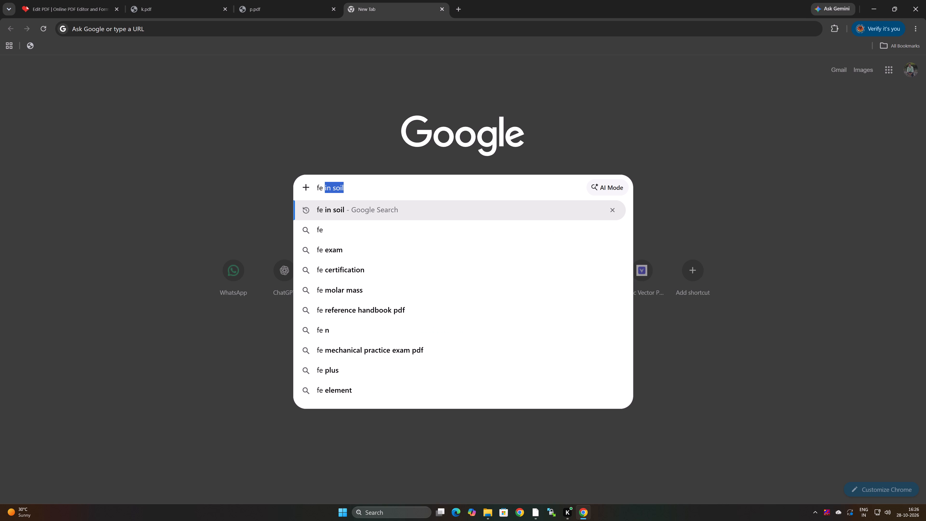
pyautogui.press('Return')
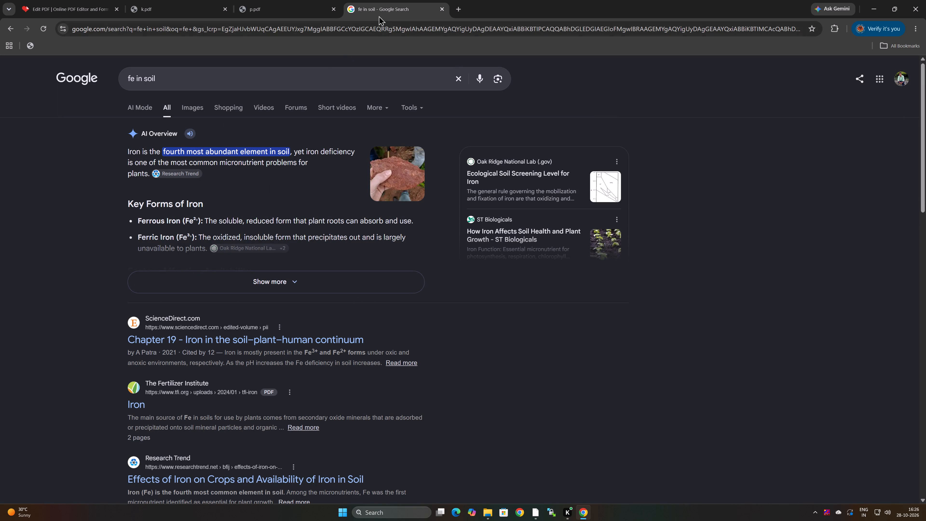
# Search Google for "p in soil" and copy the word Phosphorus from the overview text.
pyautogui.moveTo(134, 81); pyautogui.dragTo(119, 81)
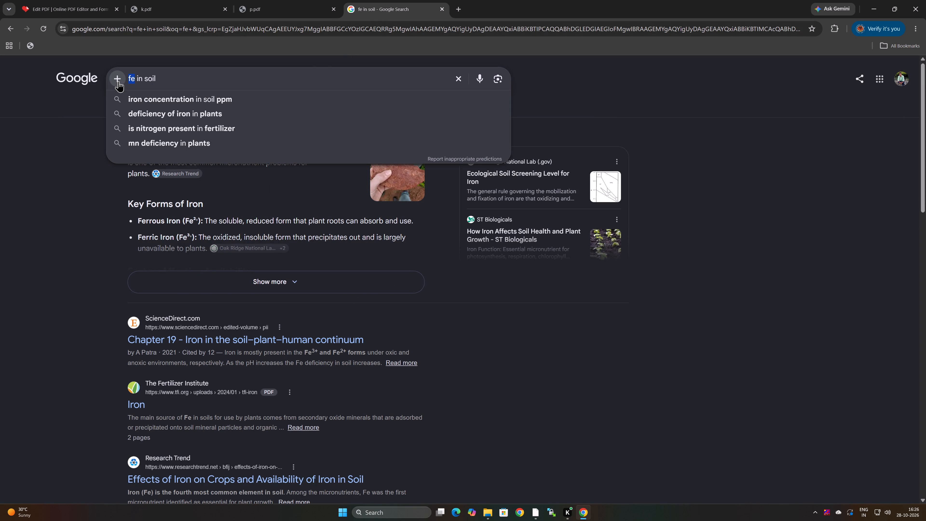
pyautogui.press('p')
pyautogui.press('Return')
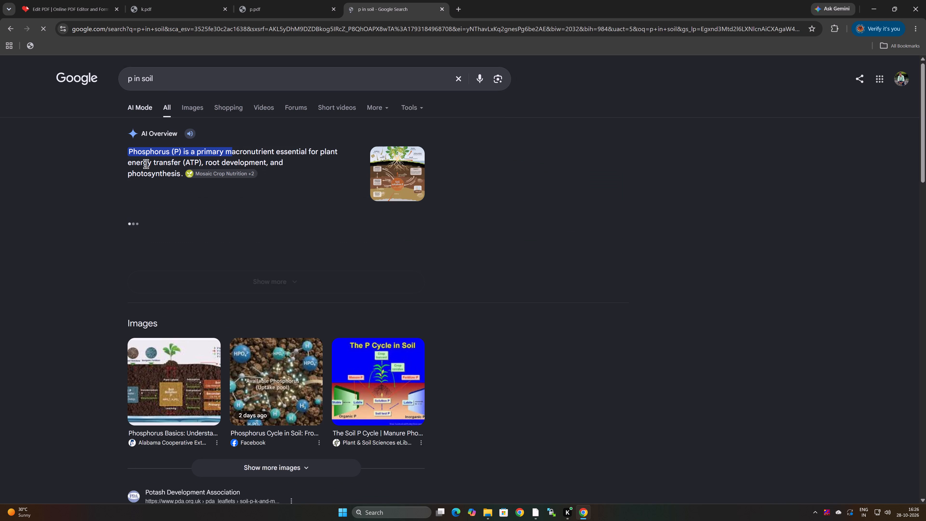
pyautogui.moveTo(168, 151); pyautogui.dragTo(107, 148)
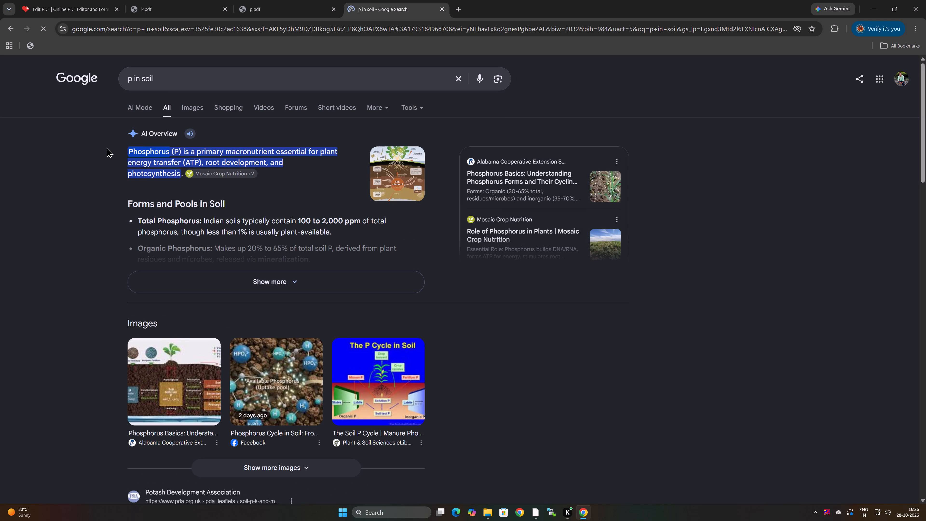
pyautogui.hotkey('ctrl', 'c')
pyautogui.hotkey('ctrl', 'c')
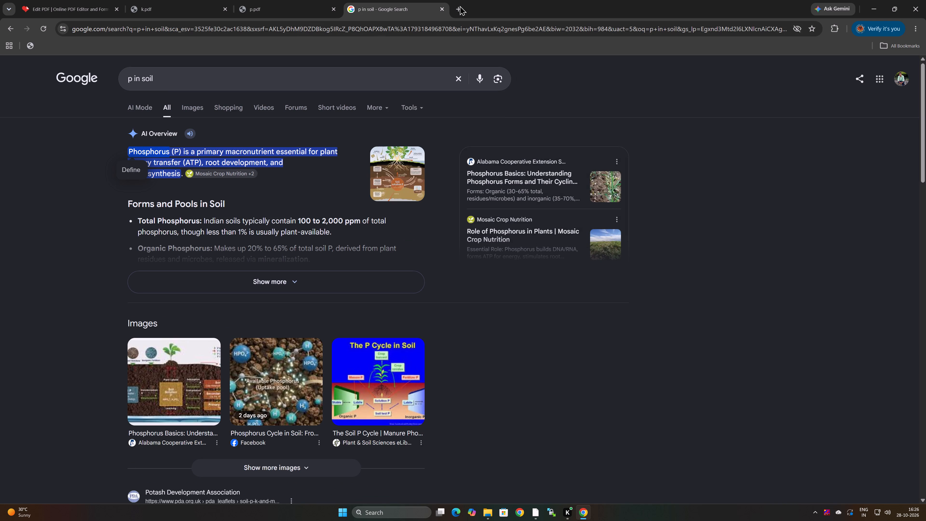
# Search for easy hindi typing in a new browser tab and open the Easy Hindi Typing website.
pyautogui.click(459, 6)
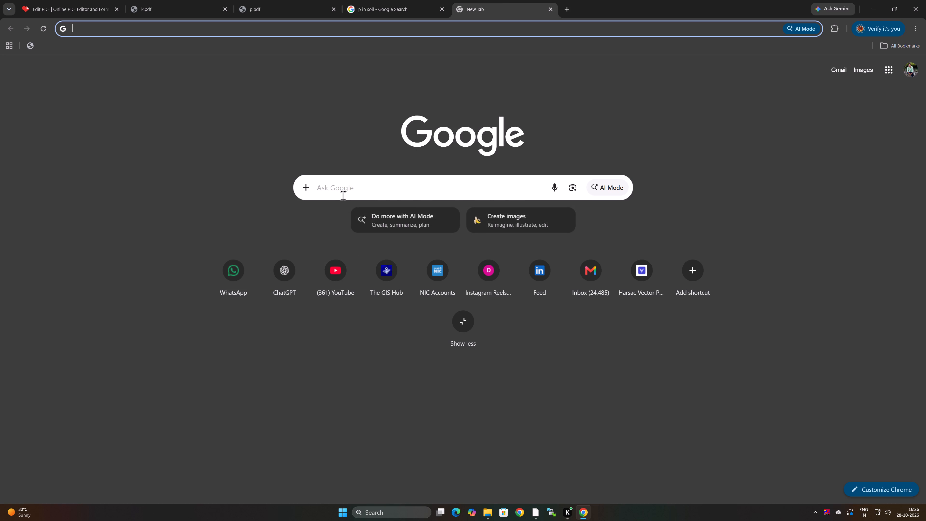
pyautogui.click(341, 188)
pyautogui.click(337, 312)
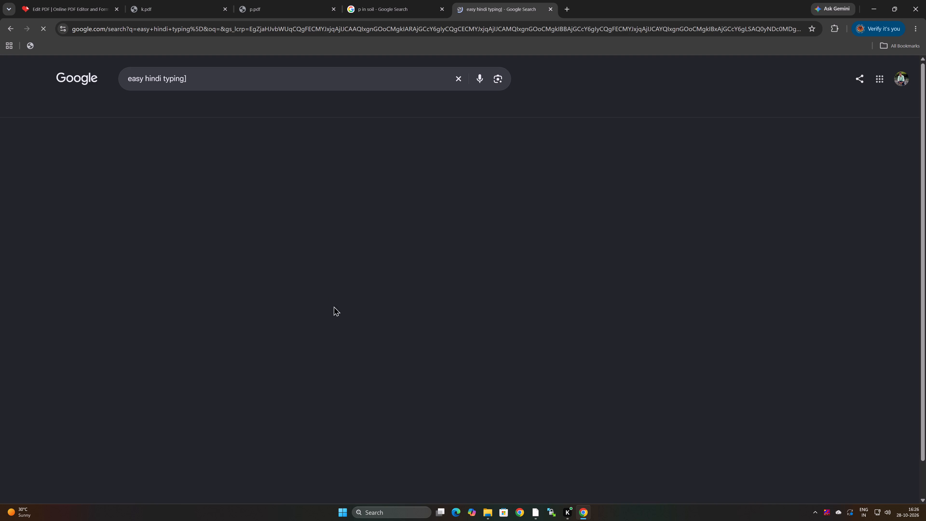
pyautogui.click(193, 156)
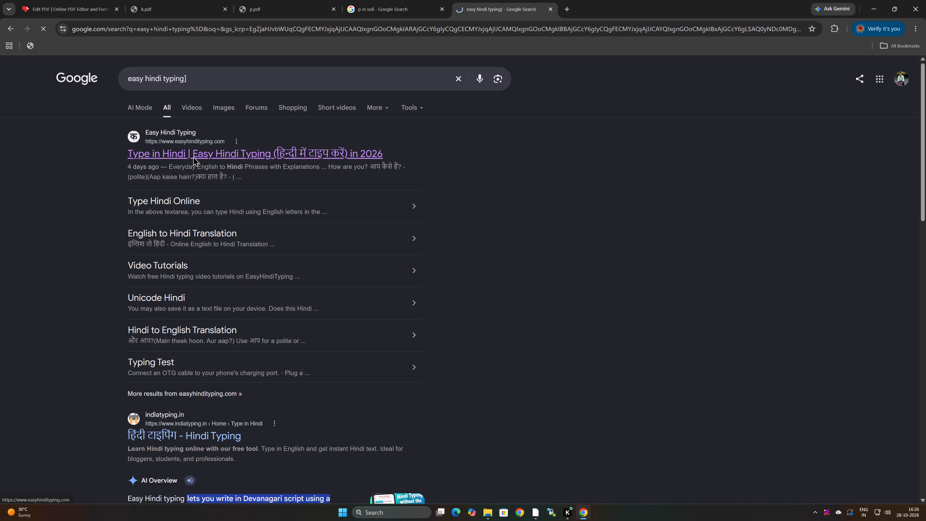
# Replace जिंक in the typing area with the copied word Phosphorus, convert it to Hindi, and copy फॉस्फोरस.
pyautogui.moveTo(229, 234); pyautogui.dragTo(174, 225)
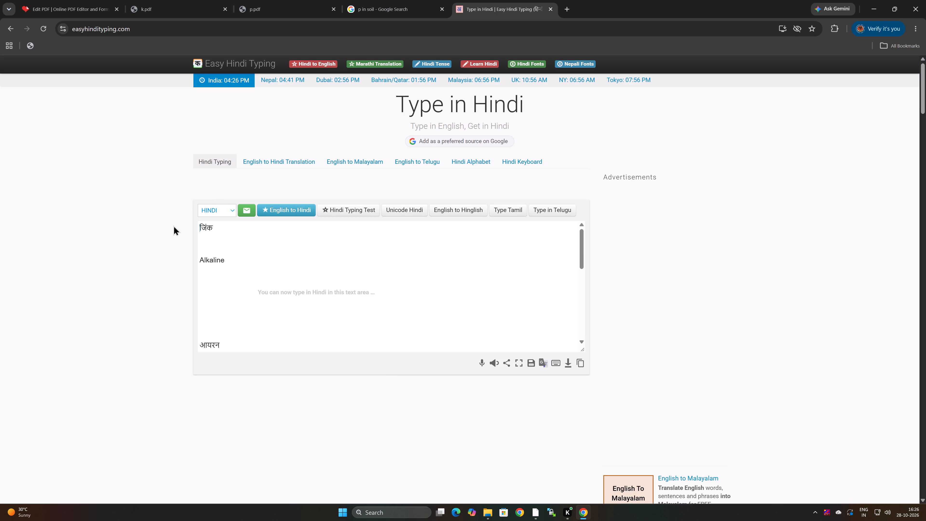
pyautogui.moveTo(235, 226); pyautogui.dragTo(169, 233)
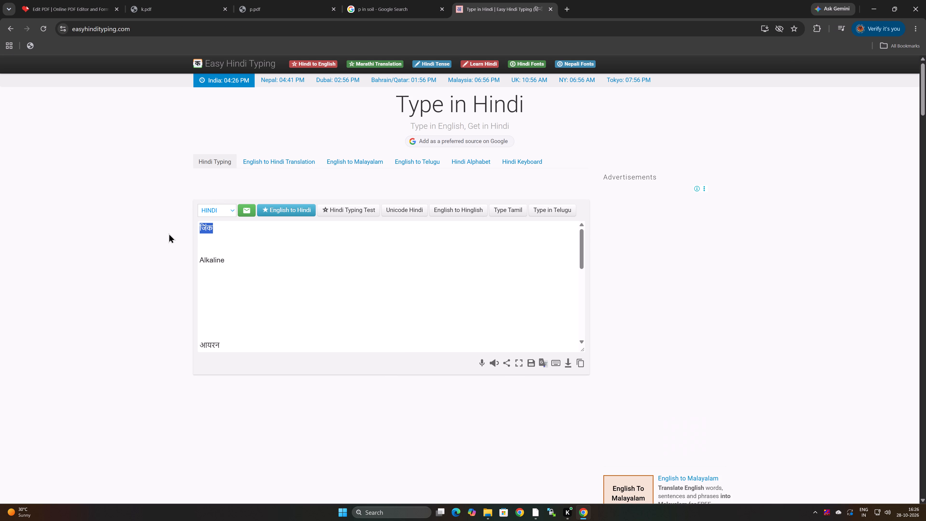
pyautogui.hotkey('ctrl', 'v')
pyautogui.press('Return')
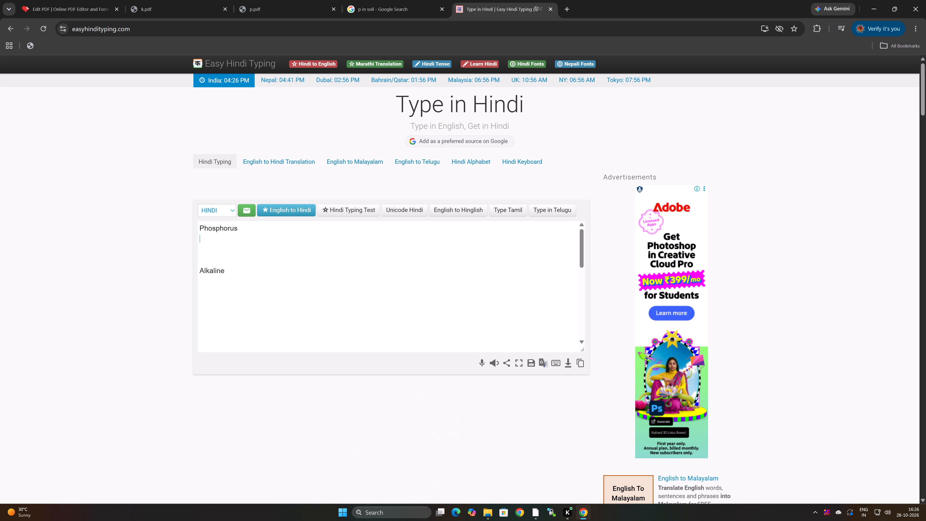
pyautogui.moveTo(228, 228); pyautogui.dragTo(169, 231)
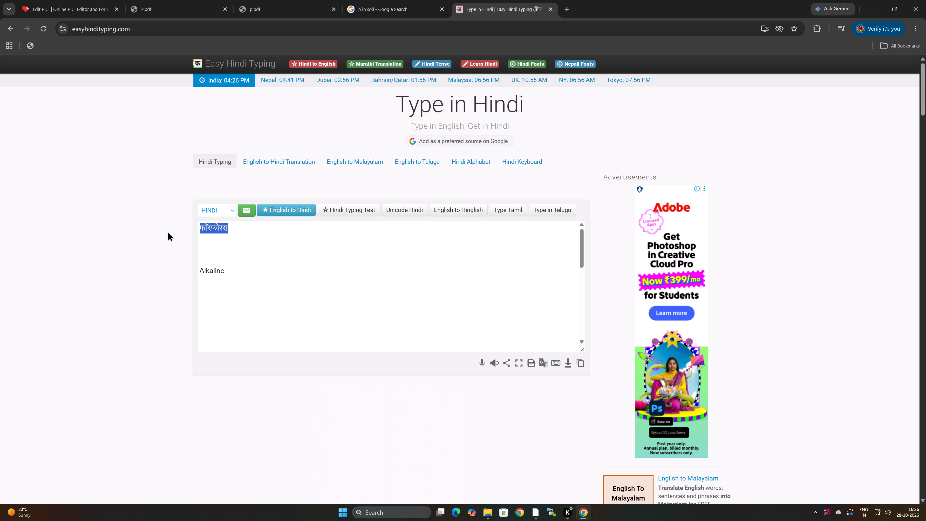
pyautogui.hotkey('ctrl', 'c')
pyautogui.hotkey('ctrl', 'c')
# Switch to the soil map project in ArcGIS Pro and open the layout's पैरामीटर text for editing.
pyautogui.click(564, 478)
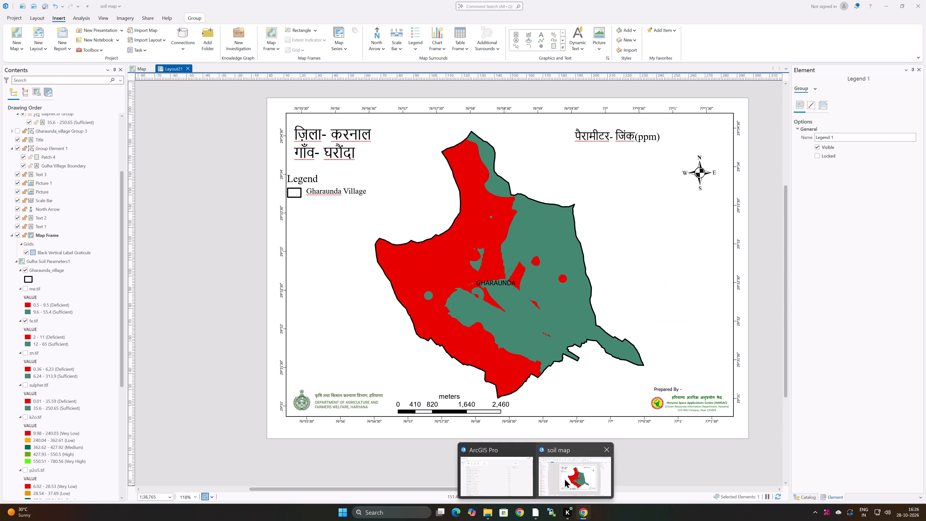
pyautogui.click(635, 137)
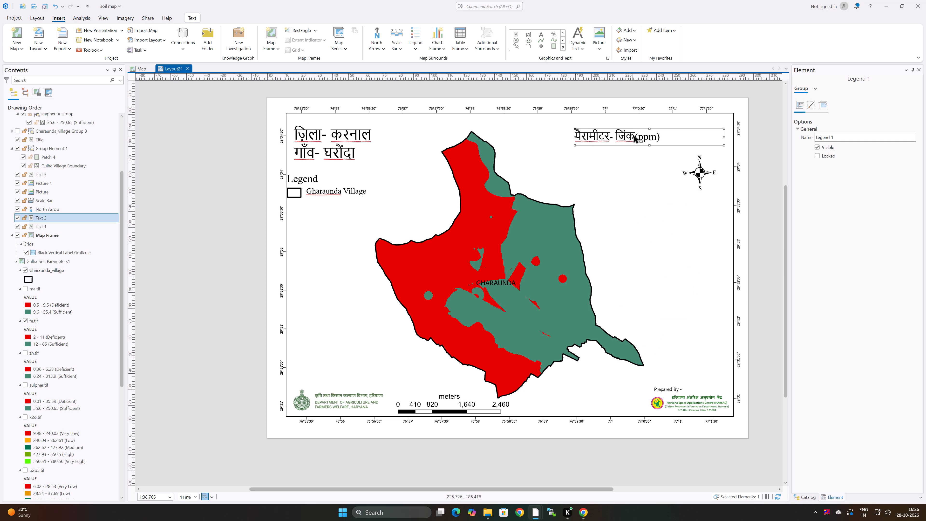
pyautogui.click(634, 136)
pyautogui.doubleClick(633, 136)
pyautogui.click(633, 136)
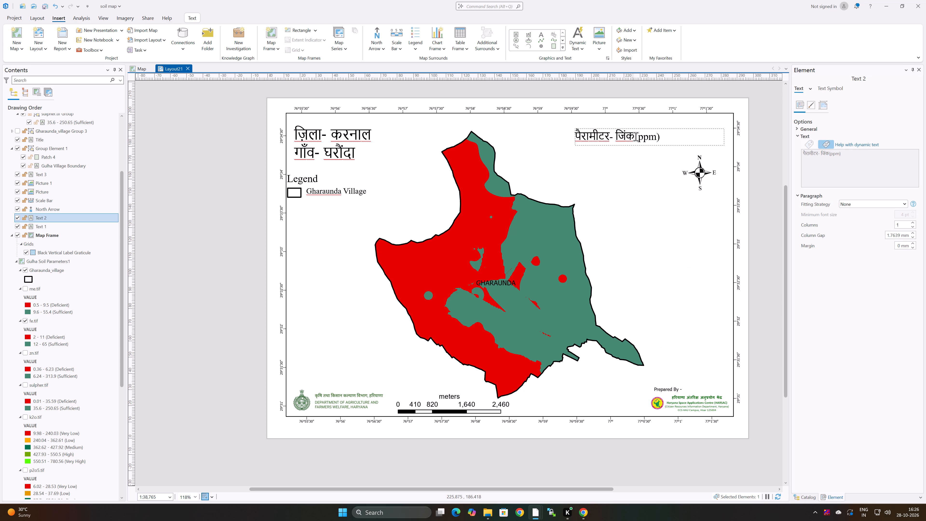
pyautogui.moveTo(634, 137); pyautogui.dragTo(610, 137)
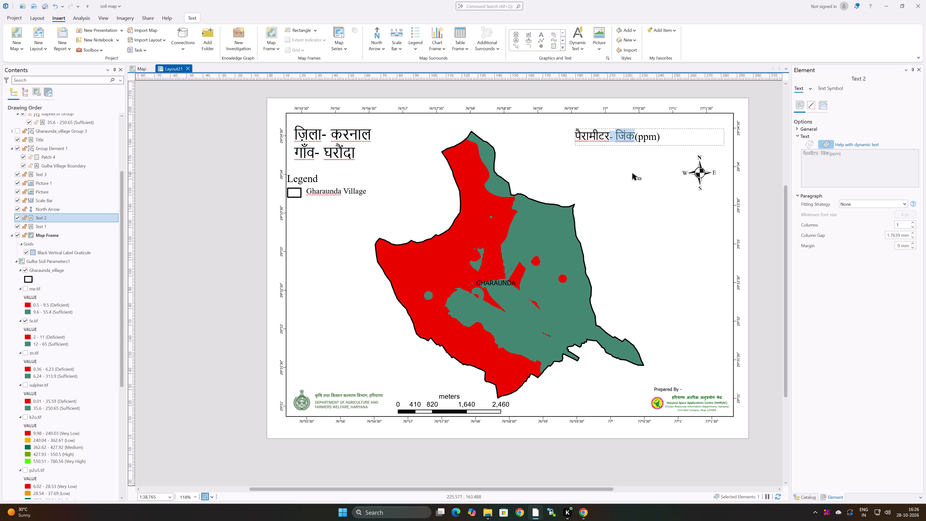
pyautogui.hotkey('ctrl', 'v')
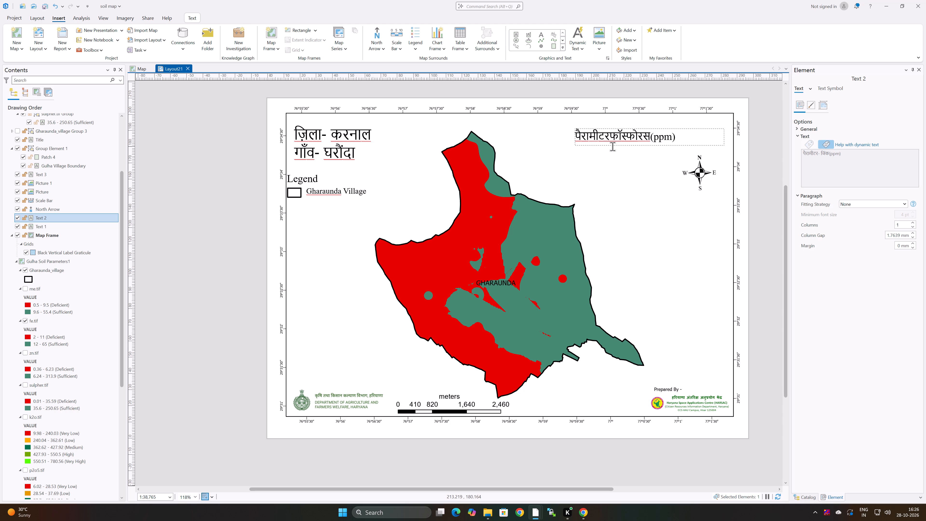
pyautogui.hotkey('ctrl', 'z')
# Replace only the word जिंक in the पैरामीटर text with फॉस्फोरस, and add a space before the bracketed unit.
pyautogui.click(633, 138)
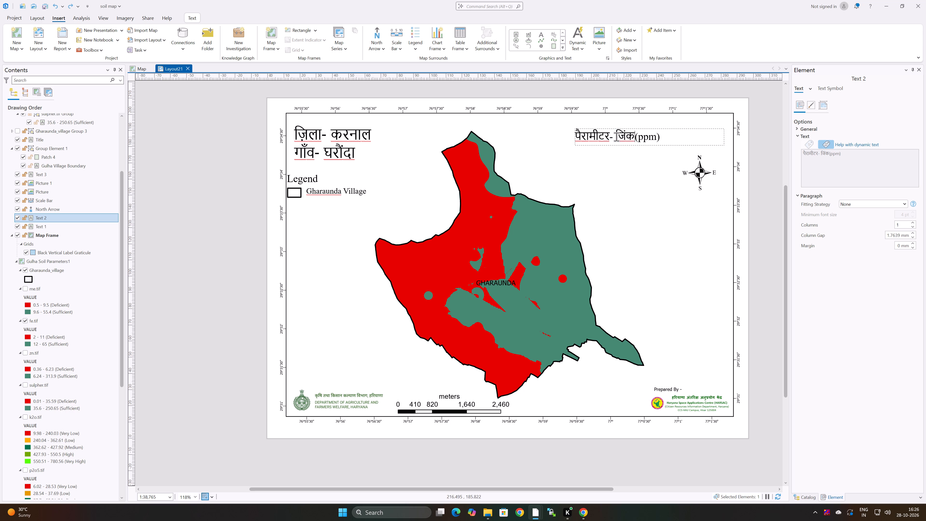
pyautogui.moveTo(616, 137); pyautogui.dragTo(632, 138)
pyautogui.hotkey('ctrl', 'v')
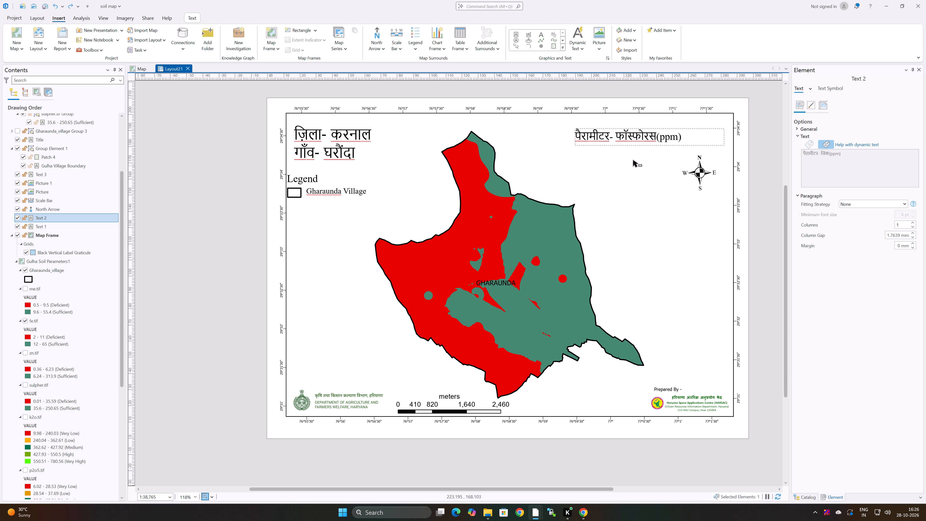
pyautogui.click(660, 138)
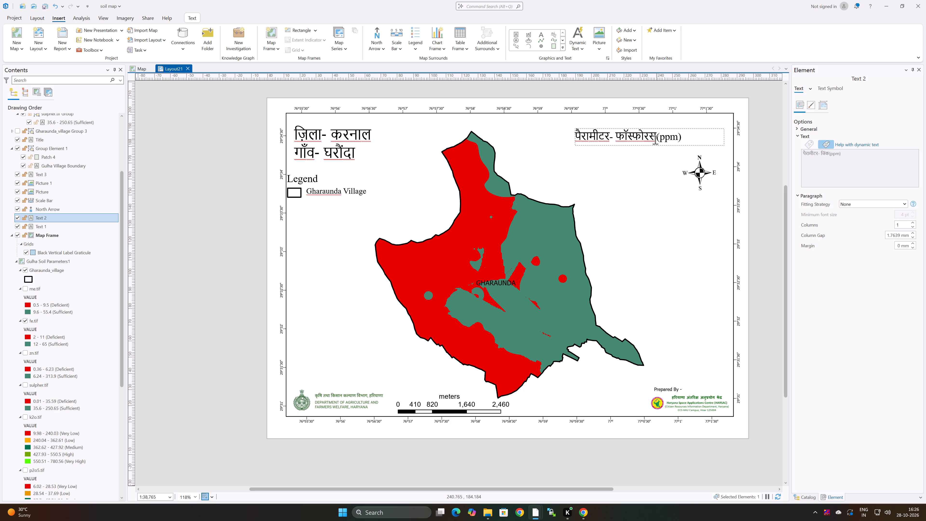
pyautogui.click(655, 140)
pyautogui.press('space')
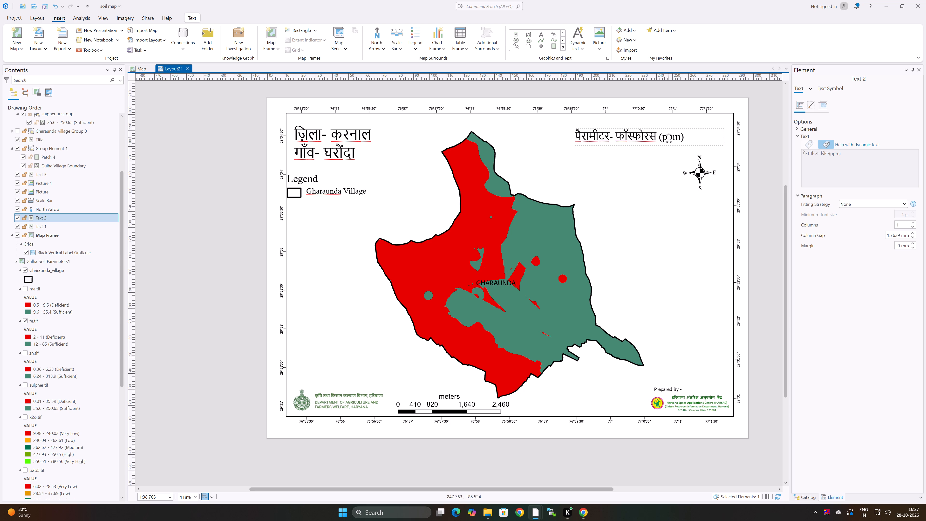
# Remove ppm from inside the parentheses of the पैरामीटर text.
pyautogui.click(669, 138)
pyautogui.click(680, 139)
pyautogui.press('BackSpace')
pyautogui.press('BackSpace')
pyautogui.press('BackSpace')
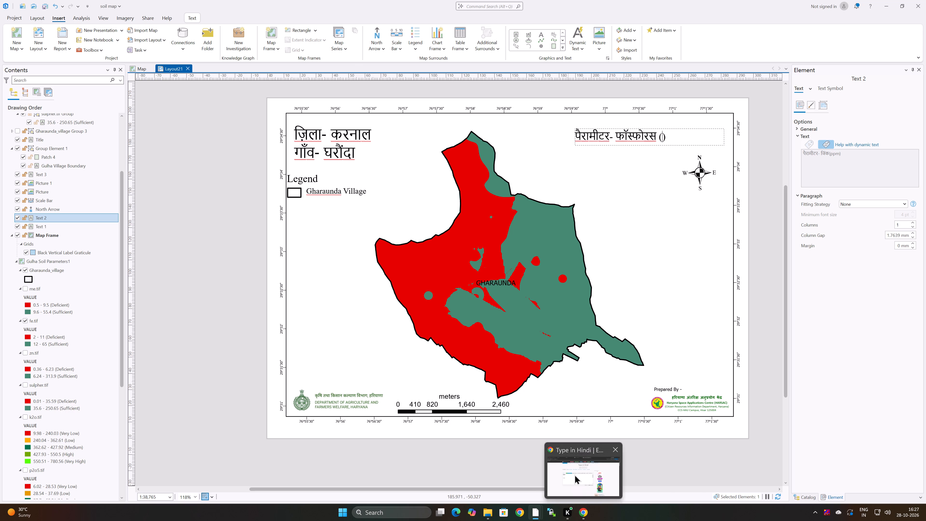
# Check the phosphorus unit in p.pdf in Chrome, and enter Kg/ha inside the parentheses of the layout's पैरामीटर text.
pyautogui.click(574, 474)
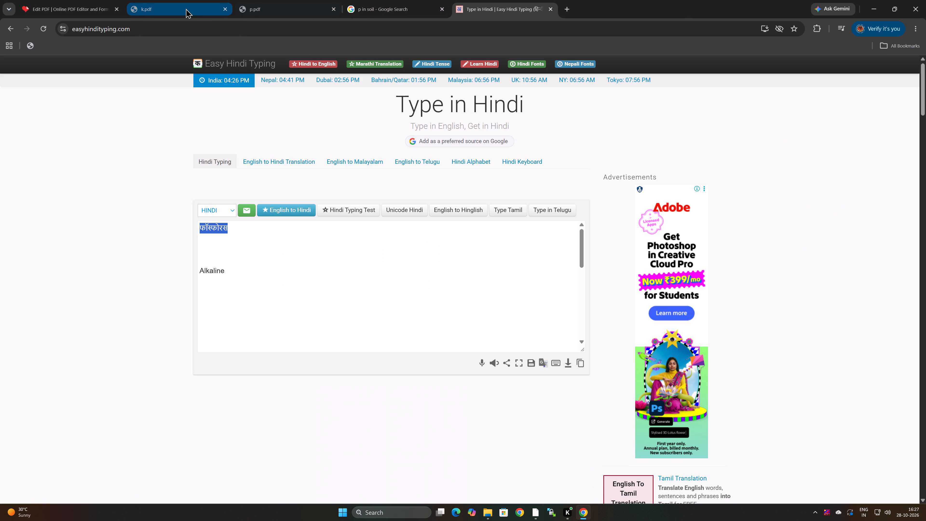
pyautogui.click(287, 8)
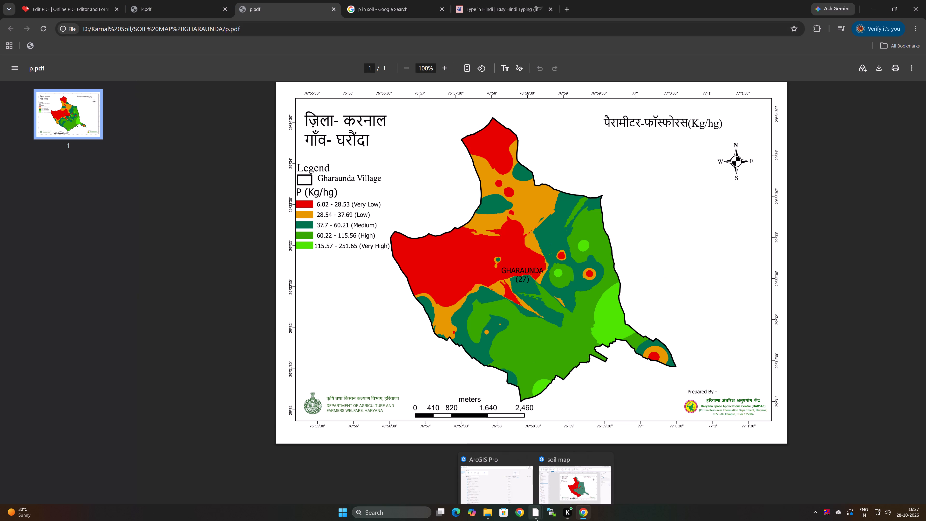
pyautogui.click(573, 480)
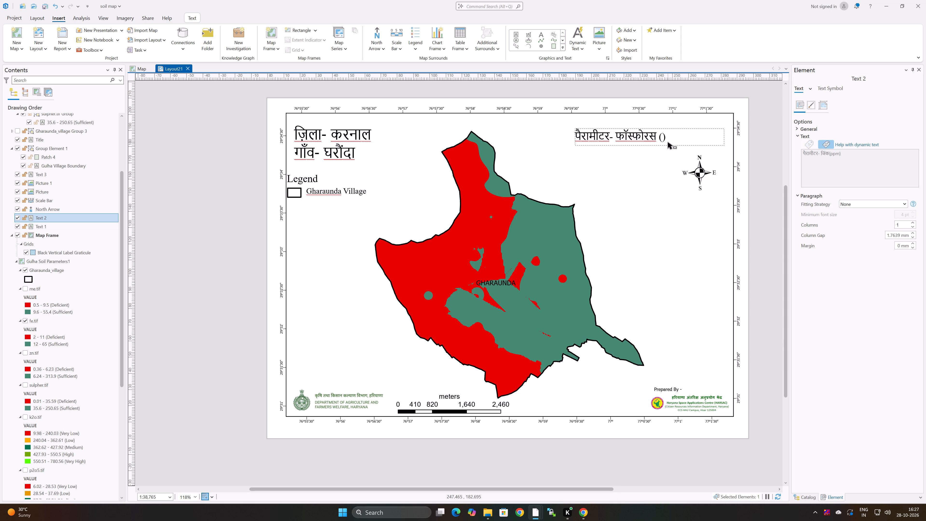
pyautogui.press('g')
pyautogui.press('/')
pyautogui.press('a')
pyautogui.press('BackSpace')
pyautogui.press('BackSpace')
pyautogui.press('h')
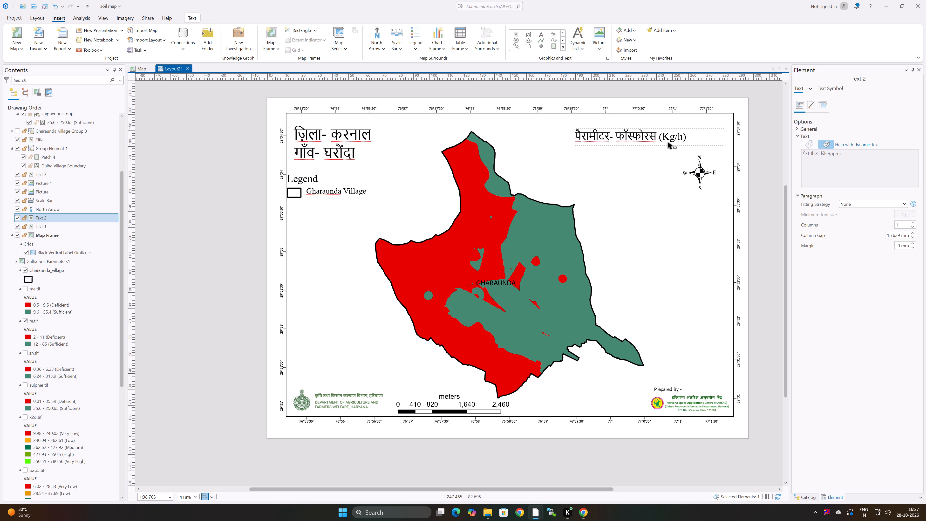
pyautogui.press('a')
pyautogui.click(311, 240)
pyautogui.click(639, 189)
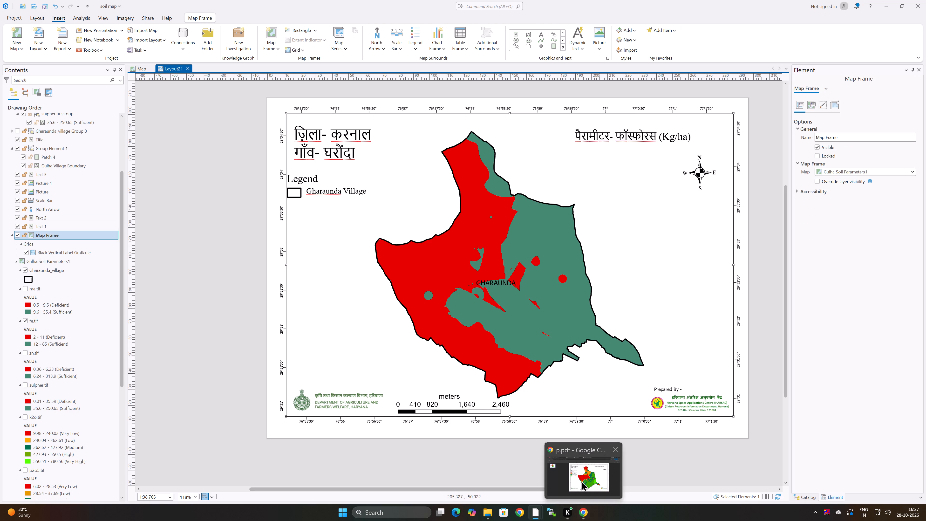
# Compare the legend headings in p.pdf and k.pdf in Chrome, and move the off-page fe.tif heading in ArcGIS Pro closer to its colour entries.
pyautogui.click(579, 476)
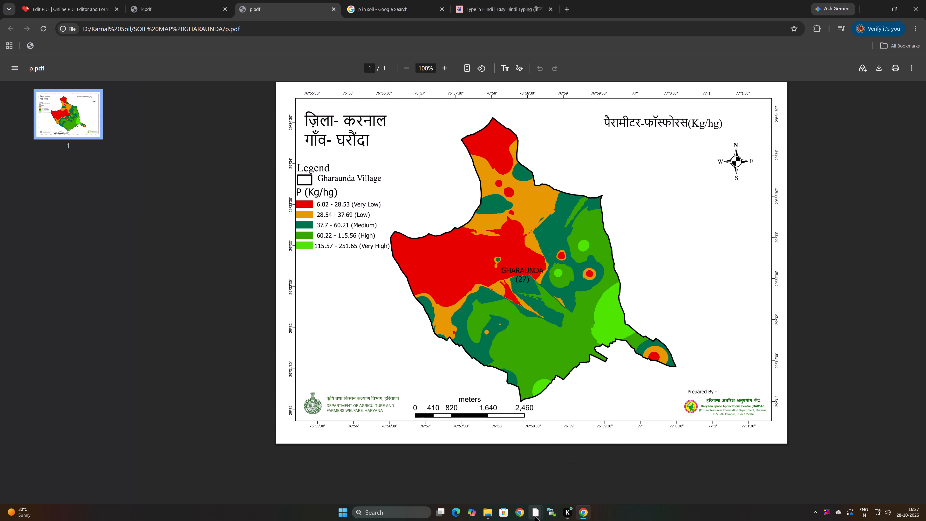
pyautogui.click(566, 477)
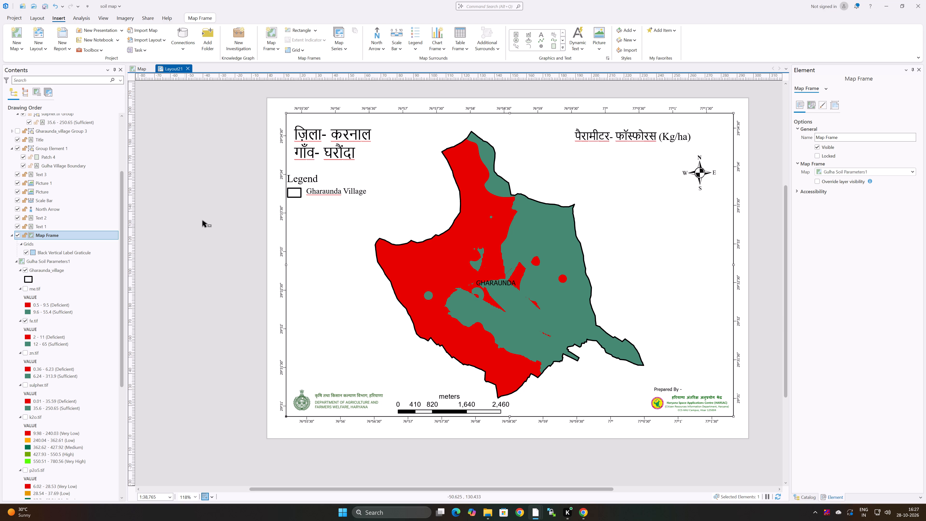
pyautogui.scroll(-1, 213, 234)
pyautogui.moveTo(191, 235); pyautogui.dragTo(366, 271, button='middle')
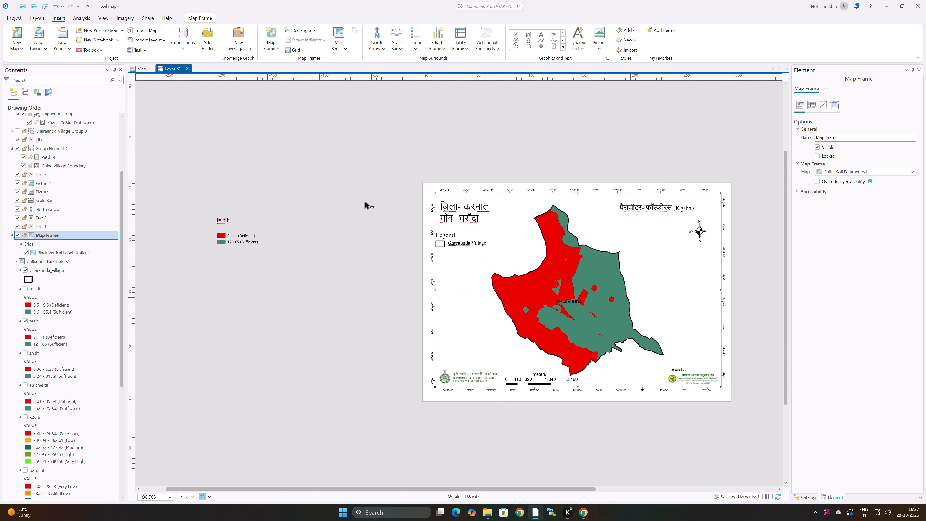
pyautogui.moveTo(187, 199); pyautogui.dragTo(282, 268)
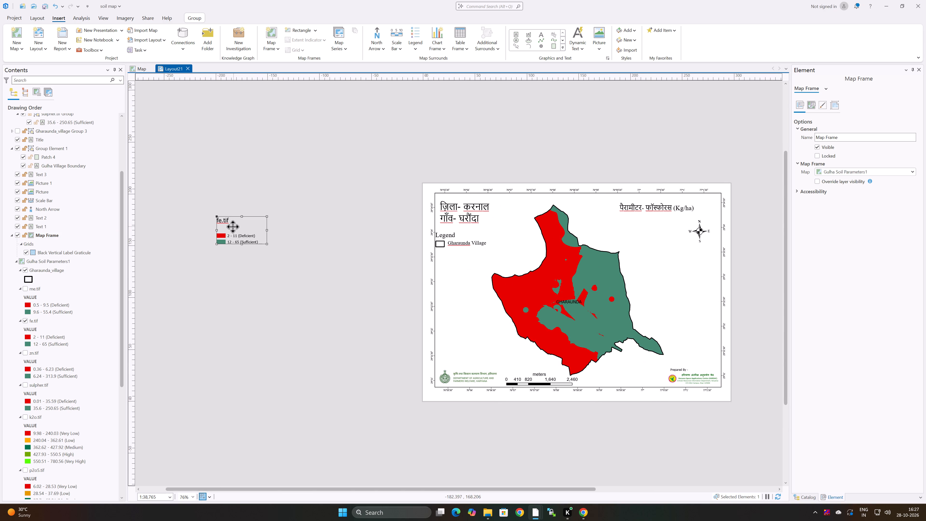
pyautogui.click(233, 226)
pyautogui.doubleClick(222, 219)
pyautogui.click(229, 220)
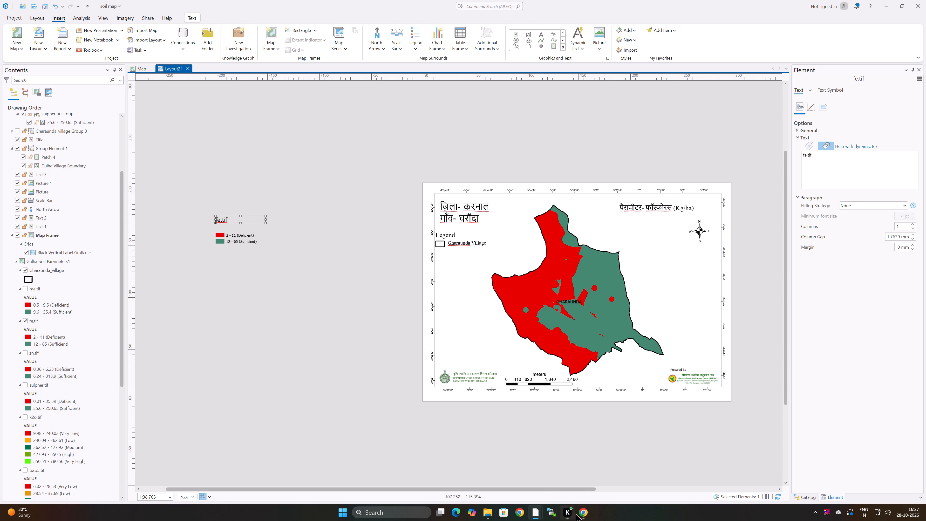
pyautogui.click(585, 472)
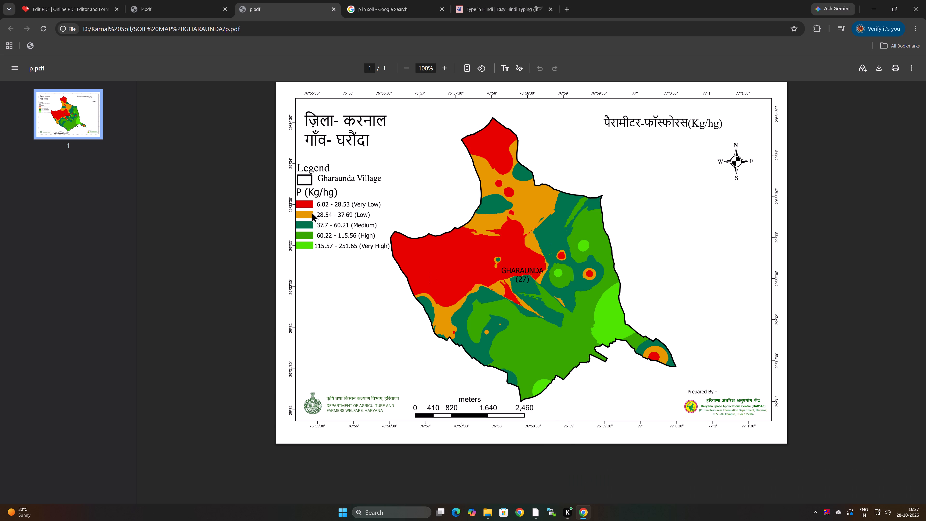
pyautogui.click(171, 9)
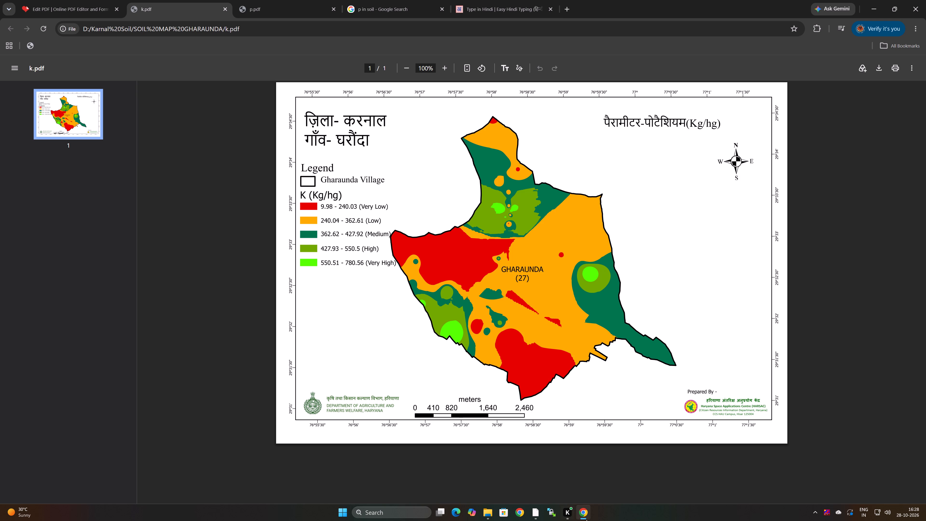
pyautogui.click(573, 466)
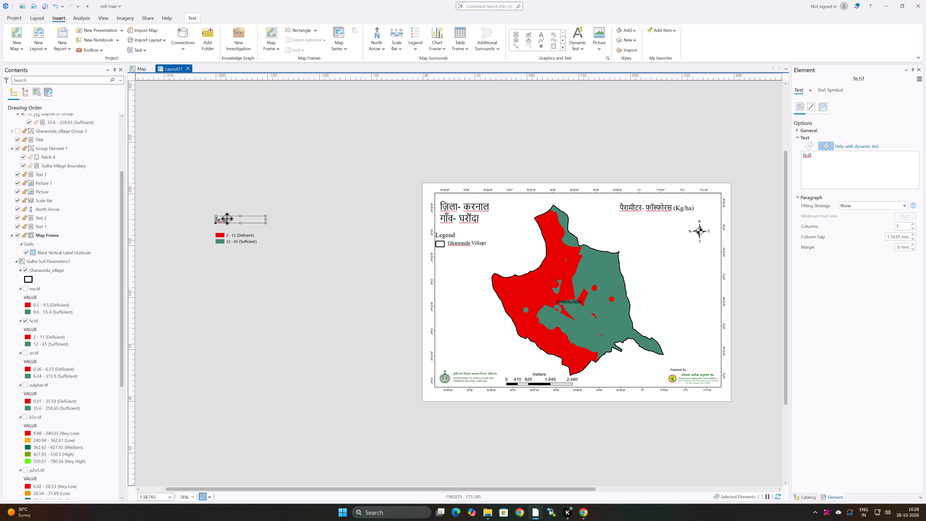
pyautogui.moveTo(227, 219); pyautogui.dragTo(228, 225)
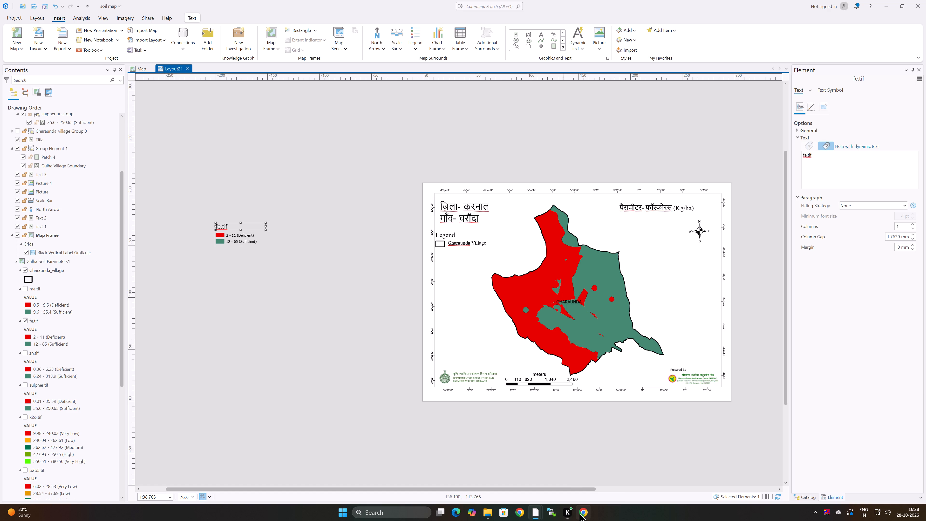
# Check the legend heading in p.pdf in Chrome, and replace the layout's fe.tif heading text with P, a space and an opening parenthesis.
pyautogui.click(583, 513)
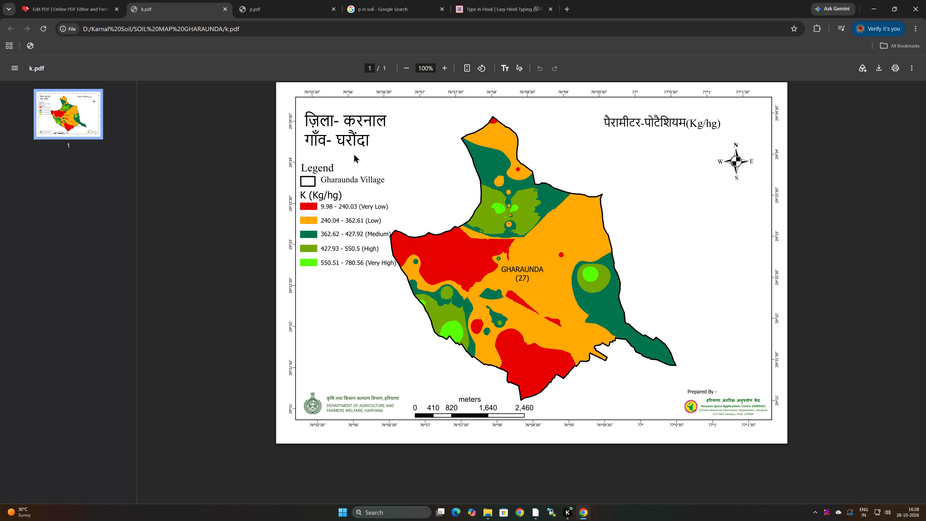
pyautogui.click(267, 11)
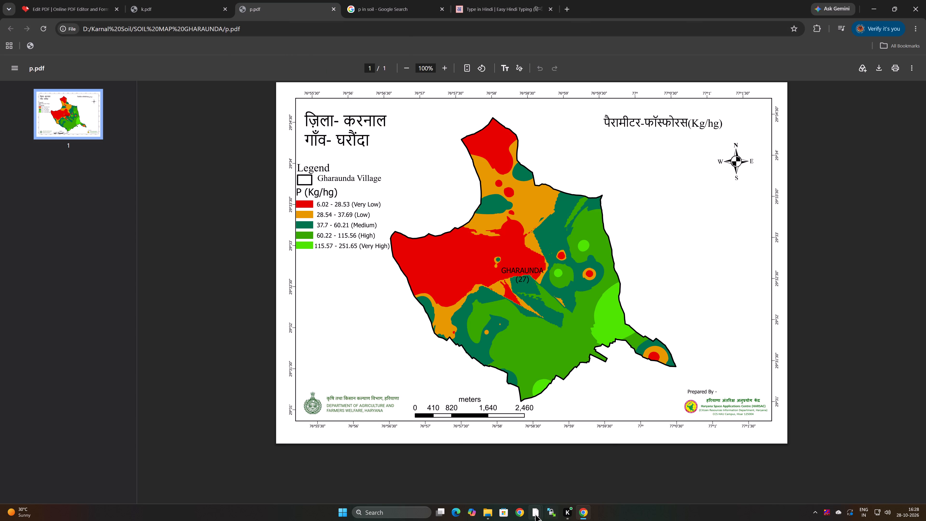
pyautogui.click(563, 482)
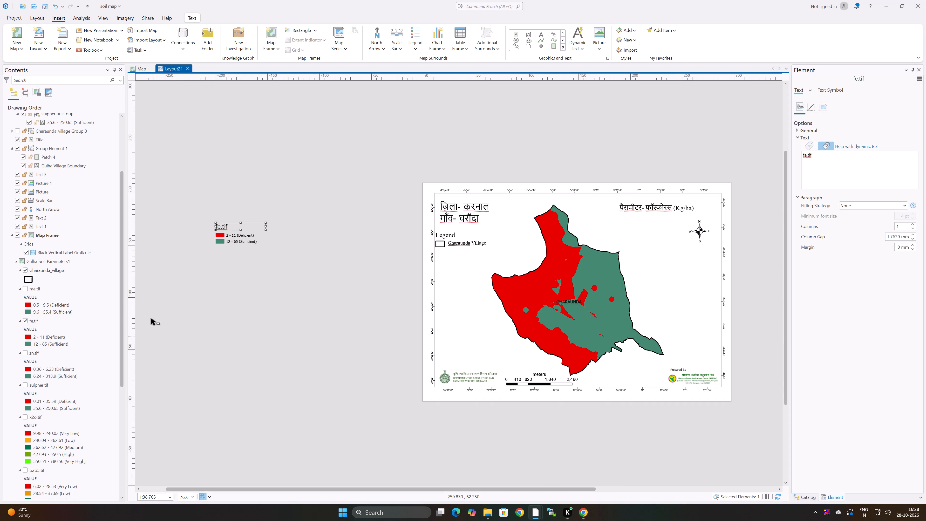
pyautogui.scroll(2, 215, 216)
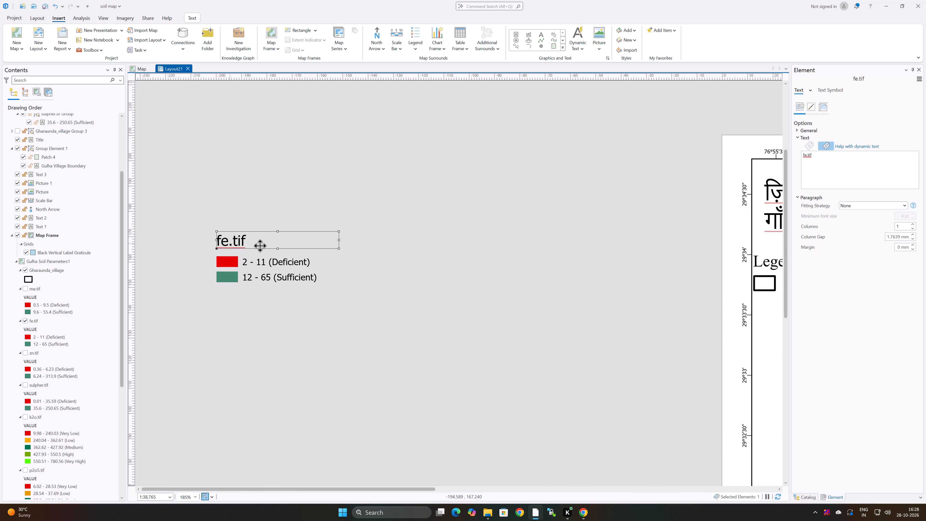
pyautogui.doubleClick(250, 242)
pyautogui.click(249, 241)
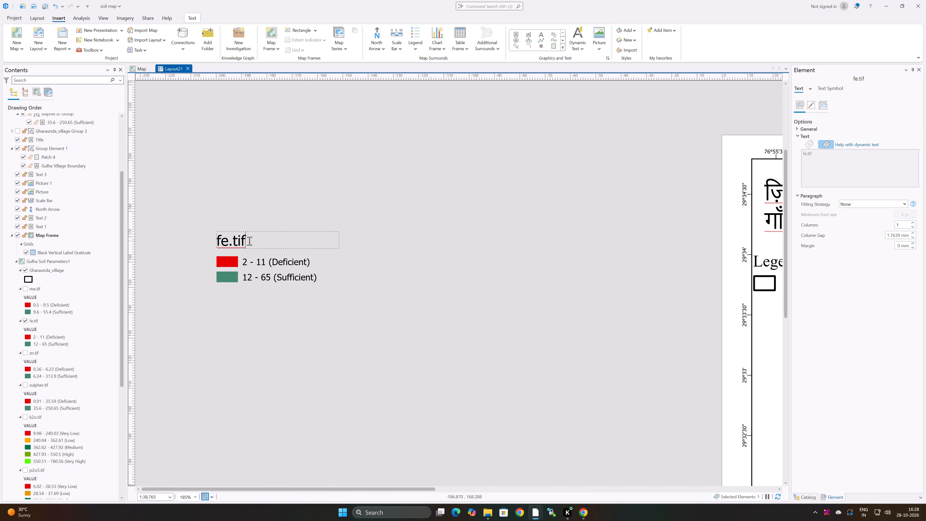
pyautogui.press('BackSpace')
pyautogui.press('BackSpace')
pyautogui.press('BackSpace')
pyautogui.press('BackSpace')
pyautogui.press('BackSpace')
pyautogui.press('BackSpace')
pyautogui.press('o')
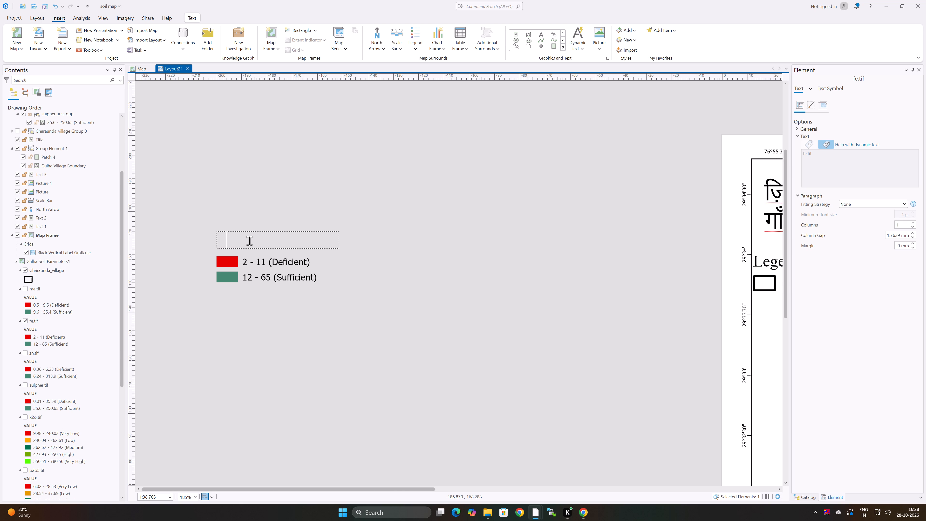
pyautogui.press('BackSpace')
pyautogui.write('P')
pyautogui.press('space')
pyautogui.hotkey('shift', '(')
# Recheck p.pdf in Chrome, and complete the off-page legend heading in ArcGIS Pro as P (Kg/ha).
pyautogui.scroll(-3, 538, 242)
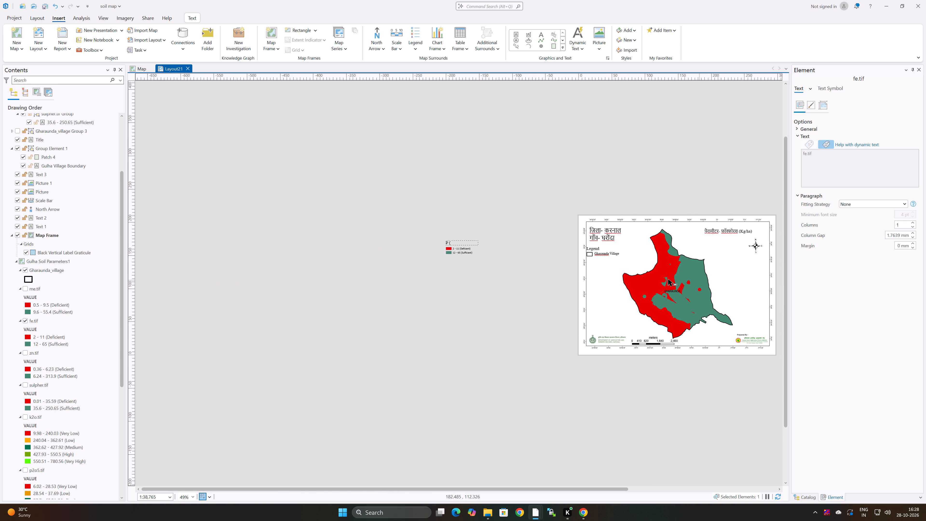
pyautogui.scroll(3, 614, 283)
pyautogui.scroll(-3, 272, 293)
pyautogui.moveTo(253, 284); pyautogui.dragTo(423, 308, button='middle')
pyautogui.scroll(2, 394, 307)
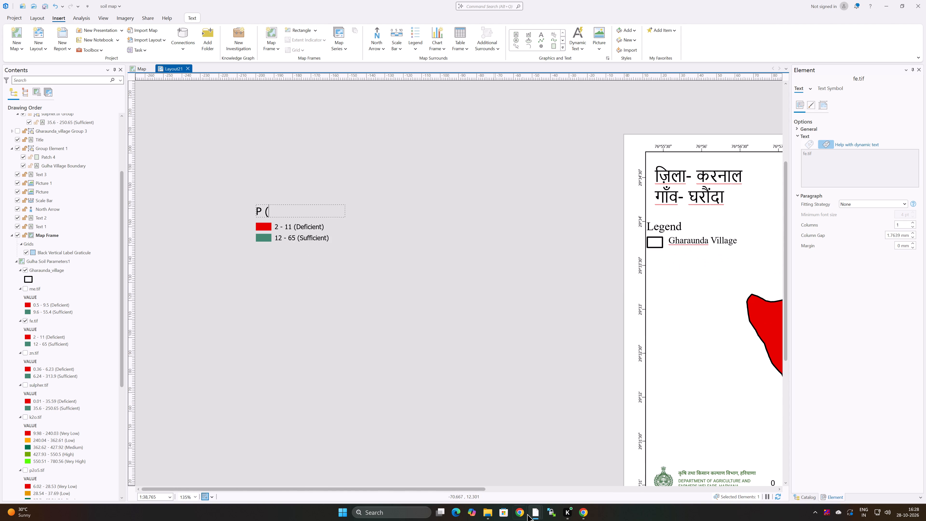
pyautogui.click(584, 474)
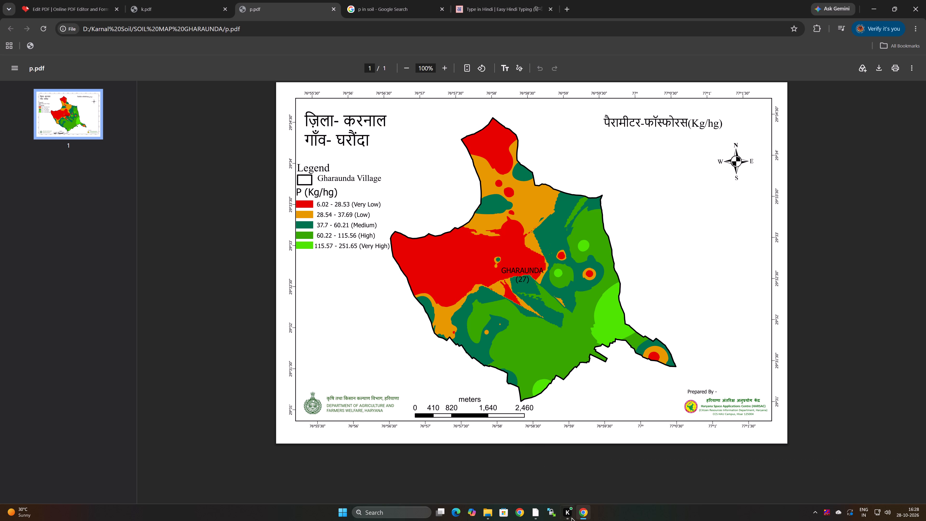
pyautogui.click(567, 481)
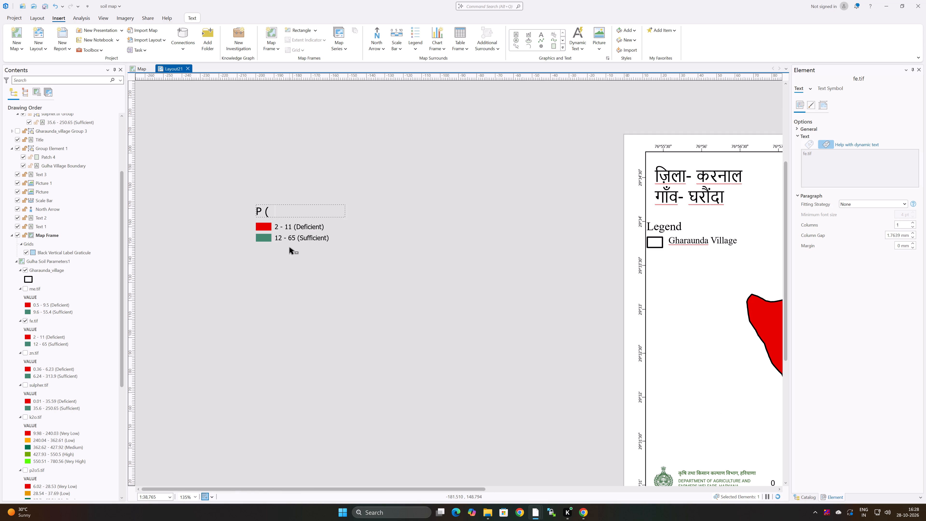
pyautogui.press('g')
pyautogui.press('/')
pyautogui.press('h')
pyautogui.press('a')
pyautogui.hotkey('shift', ')')
pyautogui.click(246, 168)
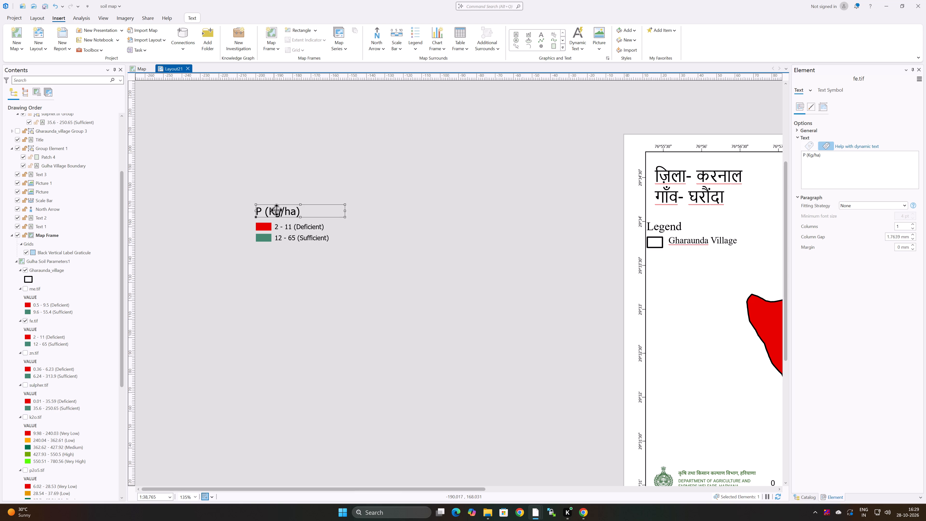
# Position the P (Kg/ha) heading just above the red Deficient entry, aligned with the colour patches.
pyautogui.moveTo(276, 210); pyautogui.dragTo(277, 213)
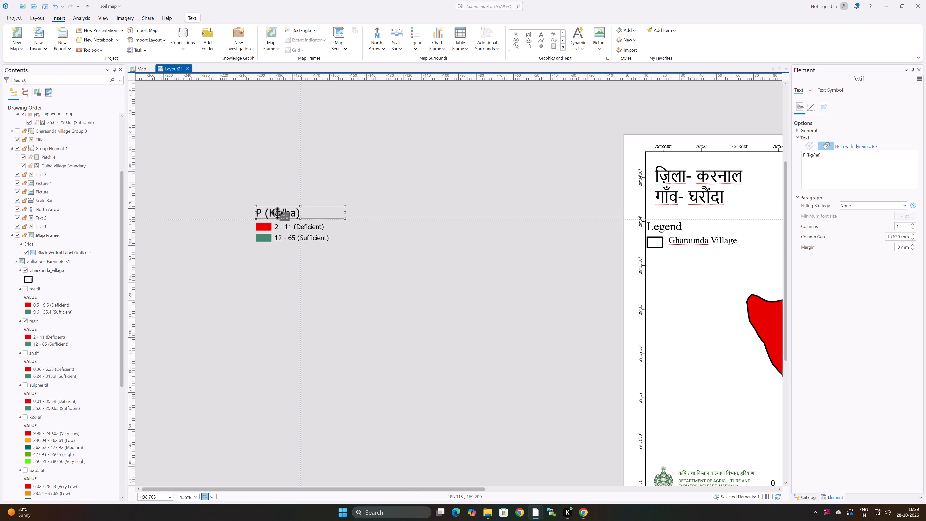
pyautogui.moveTo(277, 213); pyautogui.dragTo(278, 215)
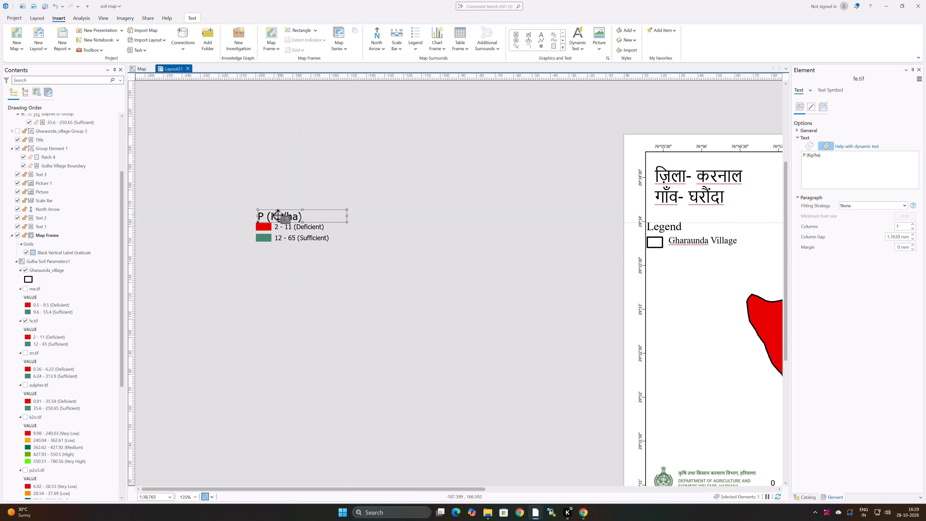
pyautogui.moveTo(278, 215); pyautogui.dragTo(277, 215)
pyautogui.click(268, 181)
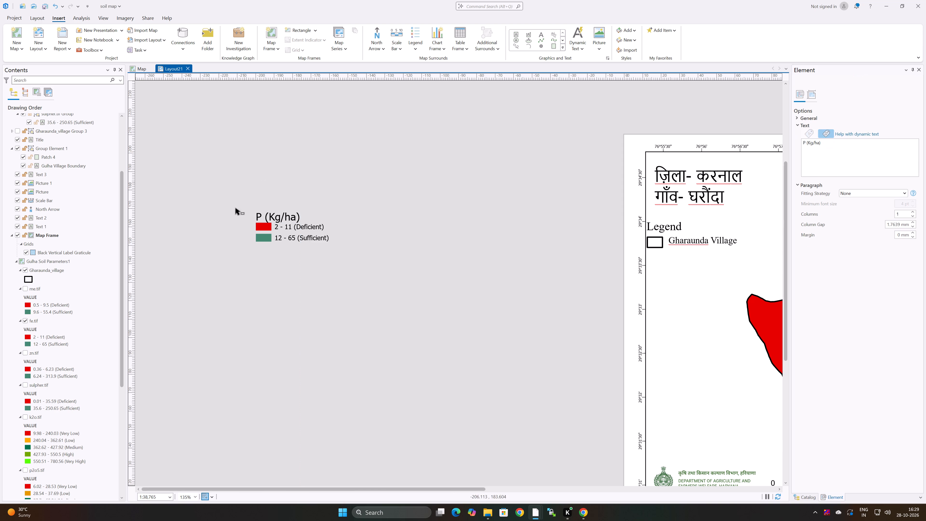
pyautogui.click(277, 215)
pyautogui.doubleClick(277, 215)
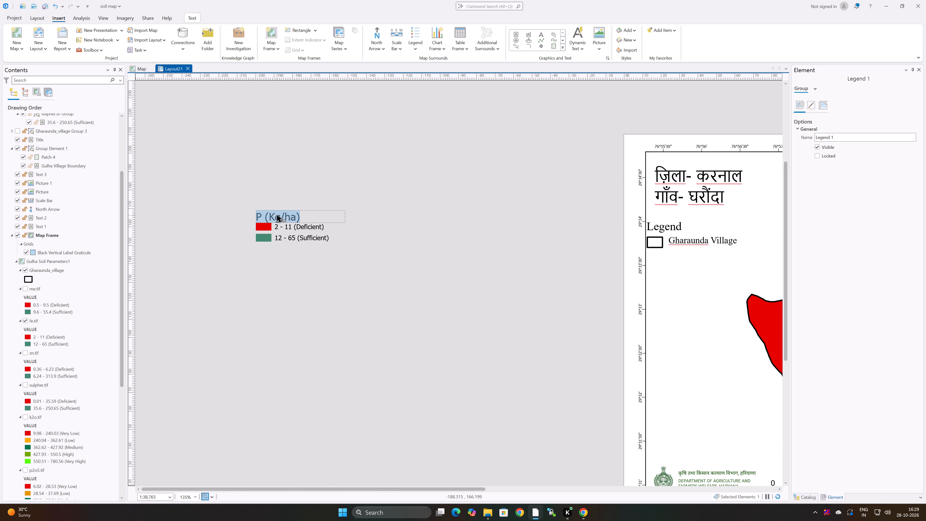
pyautogui.click(278, 214)
pyautogui.click(294, 190)
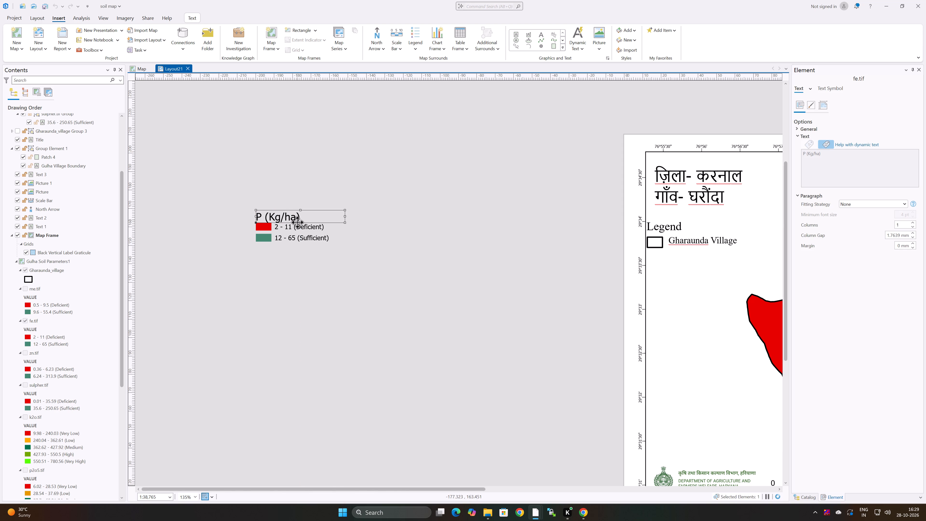
pyautogui.click(286, 218)
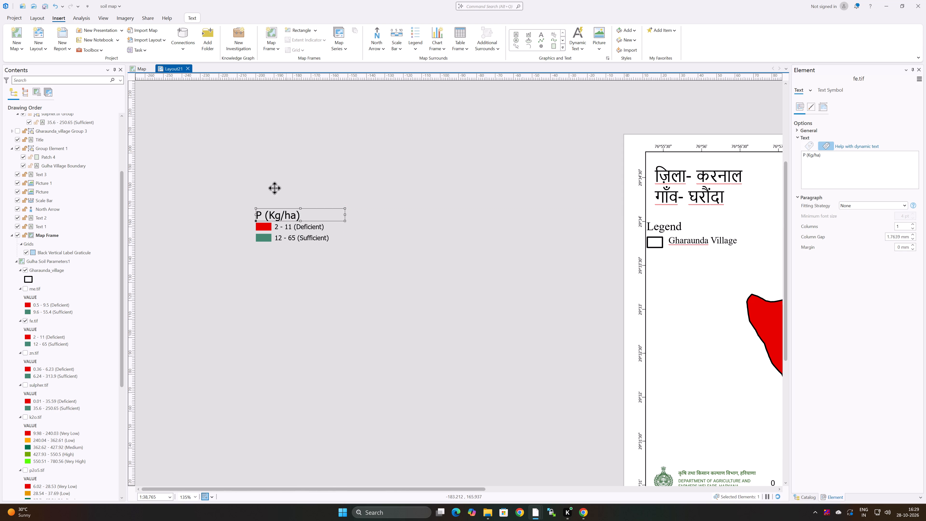
pyautogui.click(274, 180)
# Move the whole P (Kg/ha) legend group onto the layout page, directly below the Gharaunda Village legend entry.
pyautogui.moveTo(234, 192); pyautogui.dragTo(348, 272)
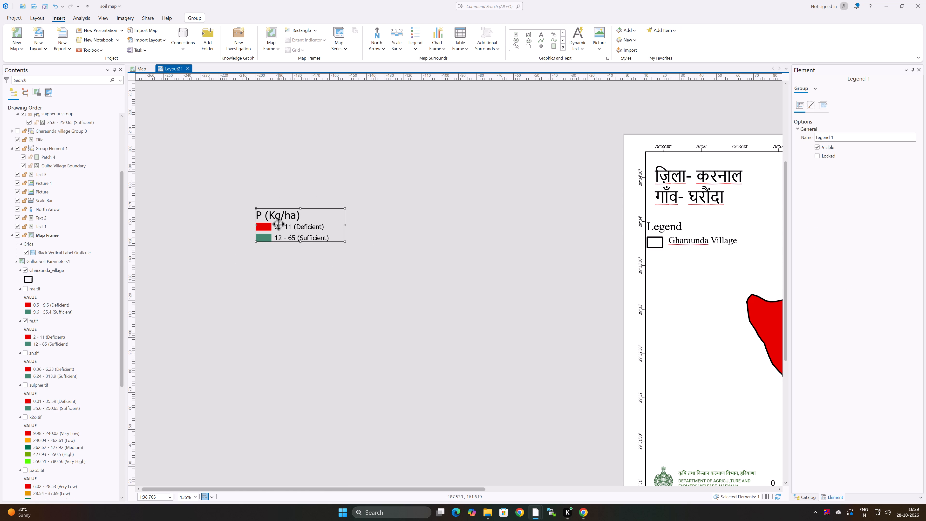
pyautogui.moveTo(282, 225); pyautogui.dragTo(703, 269)
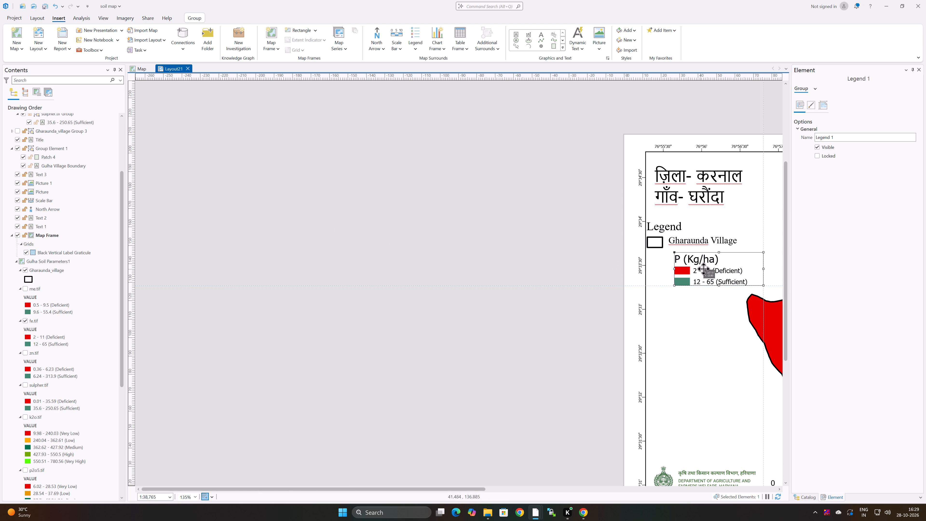
pyautogui.moveTo(703, 269); pyautogui.dragTo(674, 269)
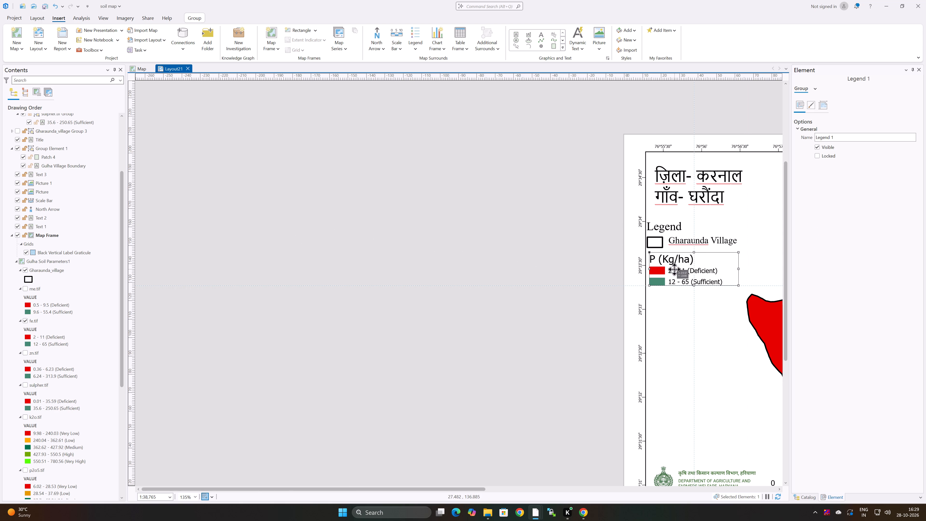
# Nudge the P (Kg/ha) legend group up and flush with the map frame edge, directly beneath the Gharaunda Village entry.
pyautogui.moveTo(674, 269); pyautogui.dragTo(675, 267)
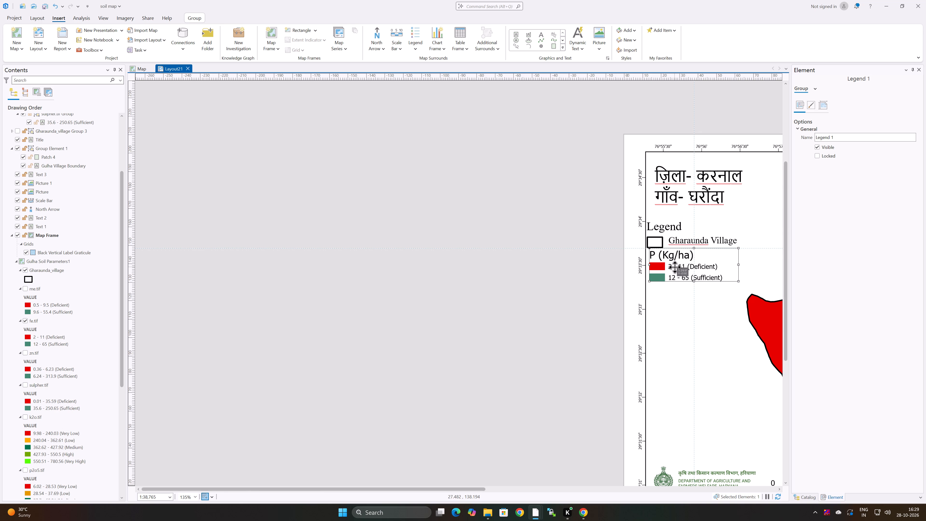
pyautogui.moveTo(675, 267); pyautogui.dragTo(674, 267)
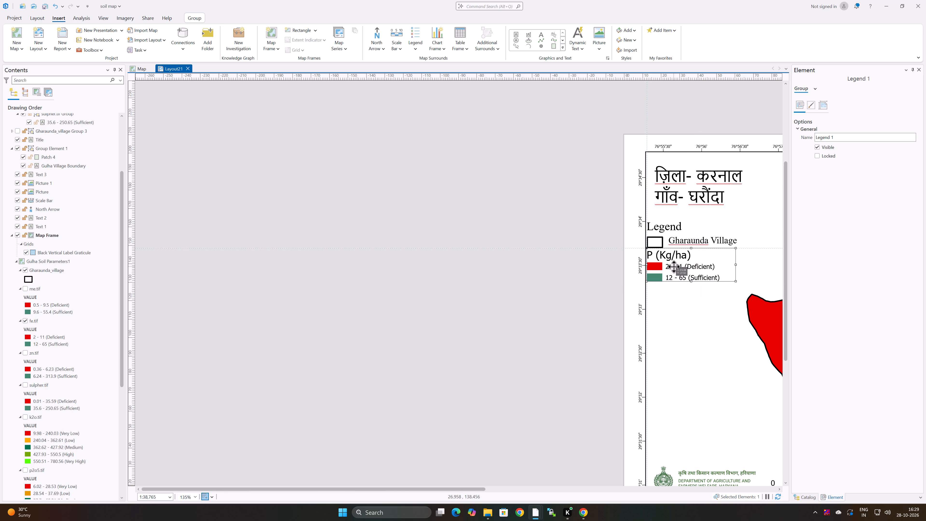
pyautogui.moveTo(674, 267); pyautogui.dragTo(673, 267)
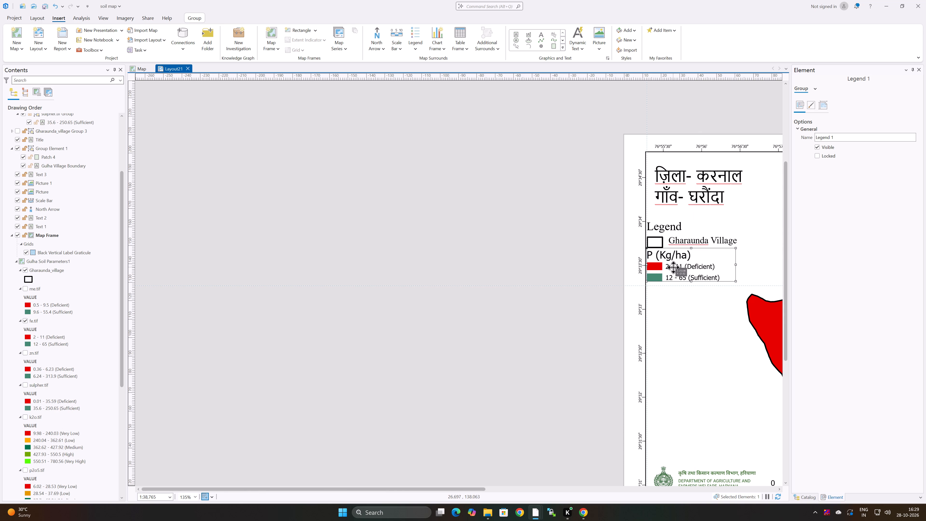
pyautogui.moveTo(673, 267); pyautogui.dragTo(672, 266)
pyautogui.moveTo(671, 291); pyautogui.dragTo(341, 256, button='middle')
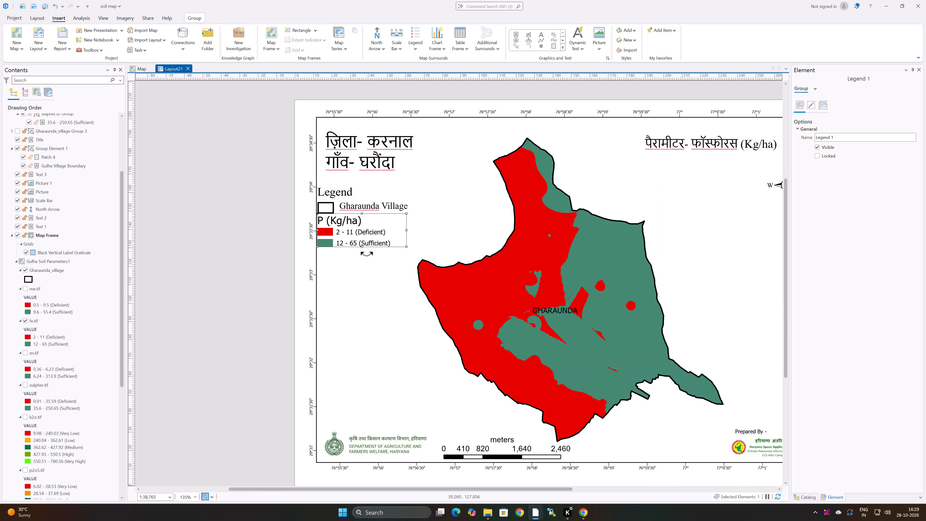
pyautogui.scroll(-2, 368, 256)
pyautogui.scroll(4, 371, 257)
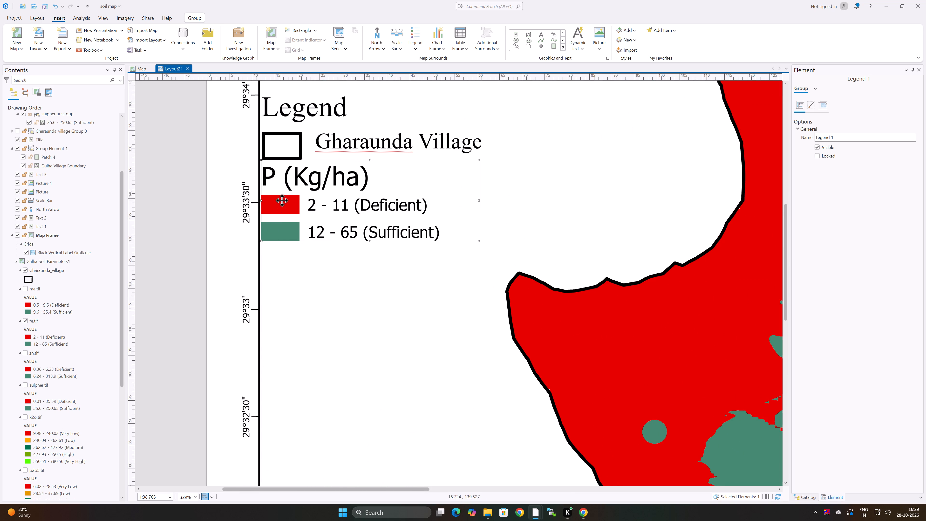
pyautogui.click(175, 171)
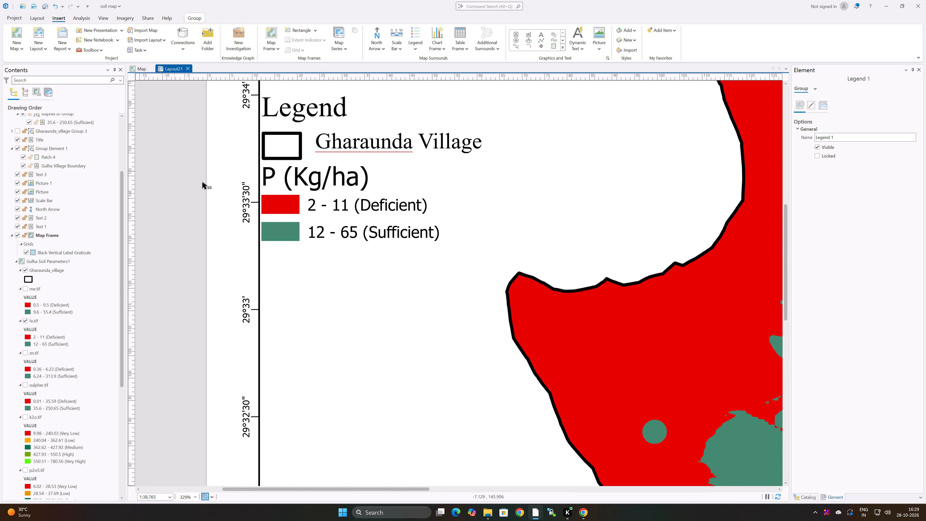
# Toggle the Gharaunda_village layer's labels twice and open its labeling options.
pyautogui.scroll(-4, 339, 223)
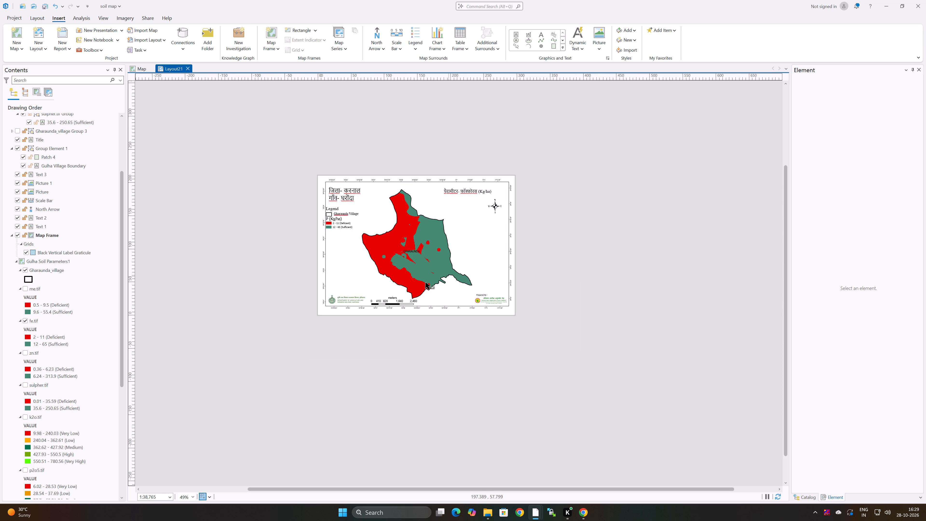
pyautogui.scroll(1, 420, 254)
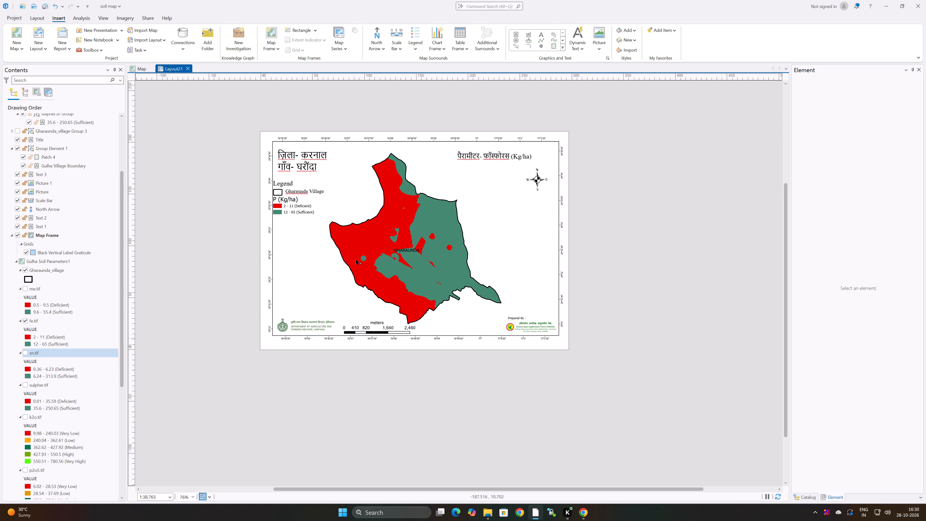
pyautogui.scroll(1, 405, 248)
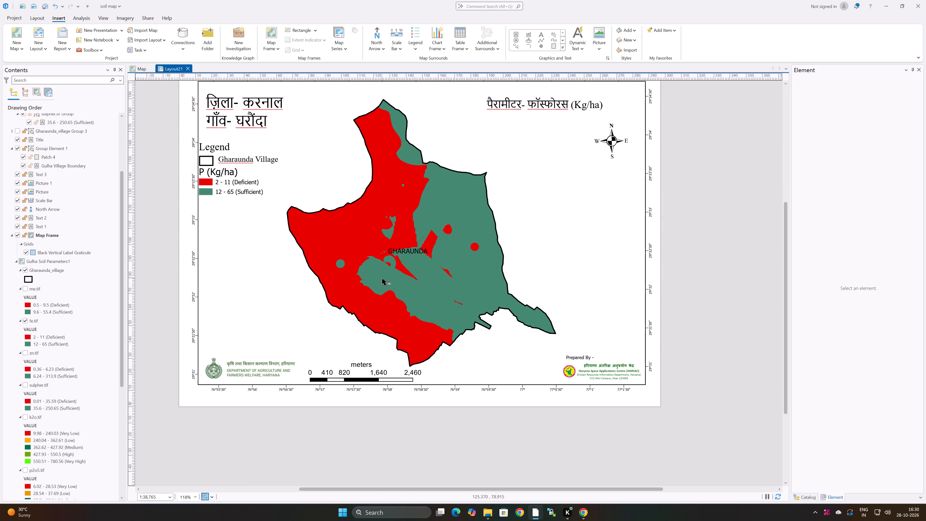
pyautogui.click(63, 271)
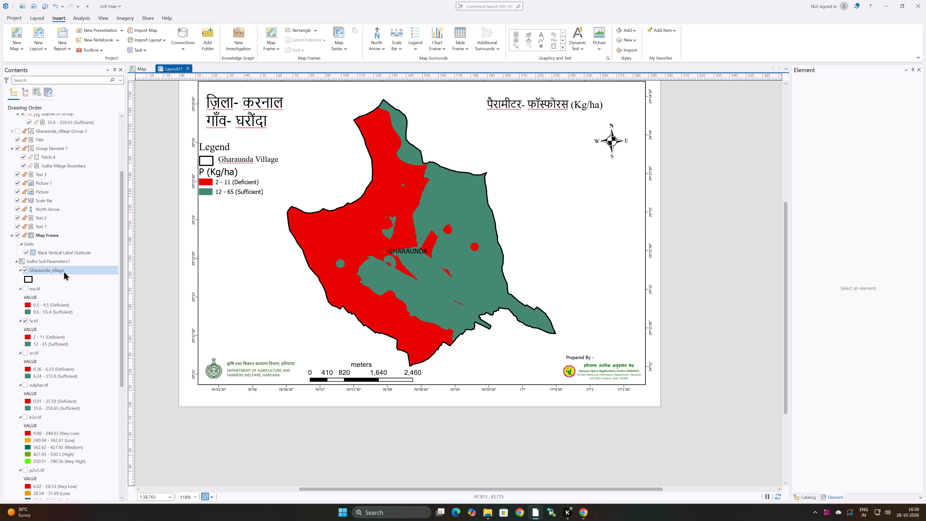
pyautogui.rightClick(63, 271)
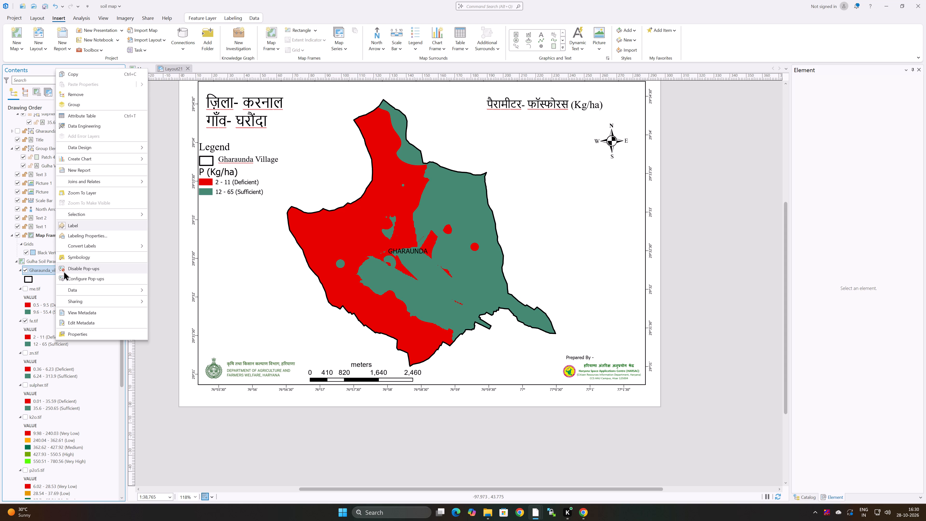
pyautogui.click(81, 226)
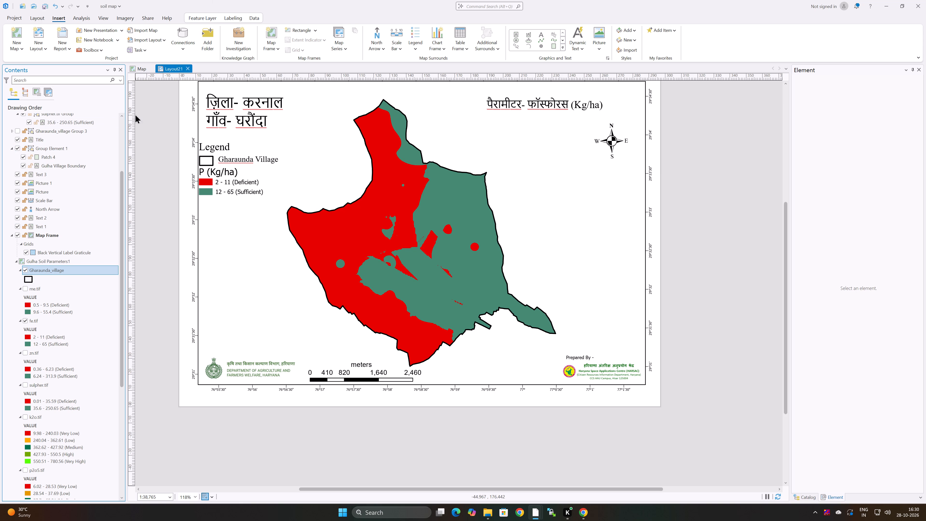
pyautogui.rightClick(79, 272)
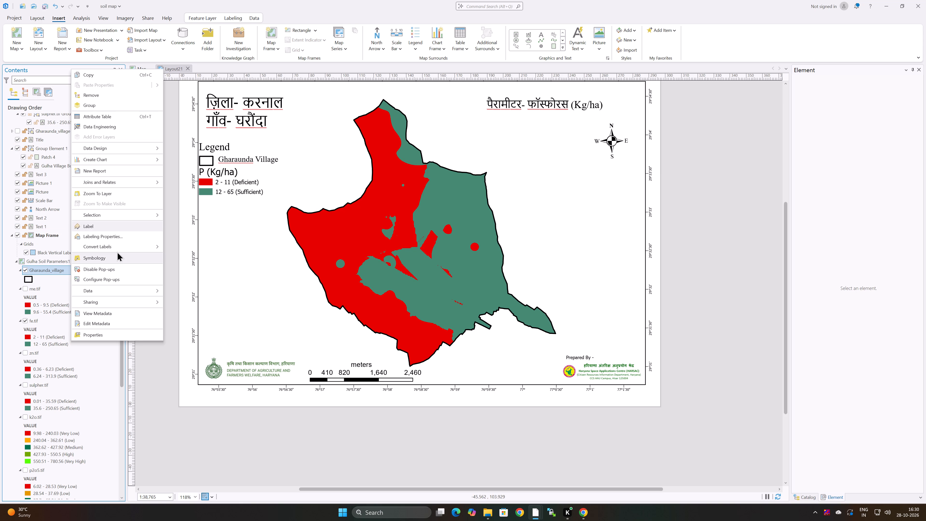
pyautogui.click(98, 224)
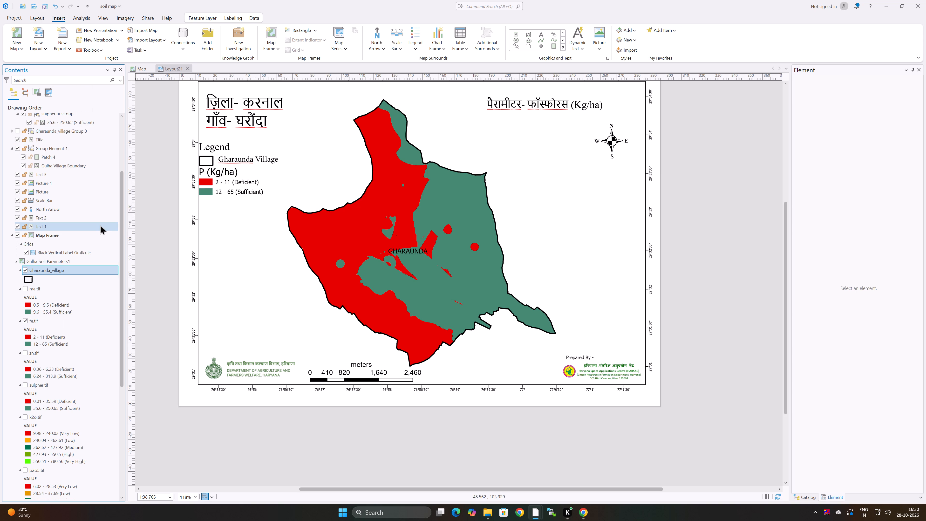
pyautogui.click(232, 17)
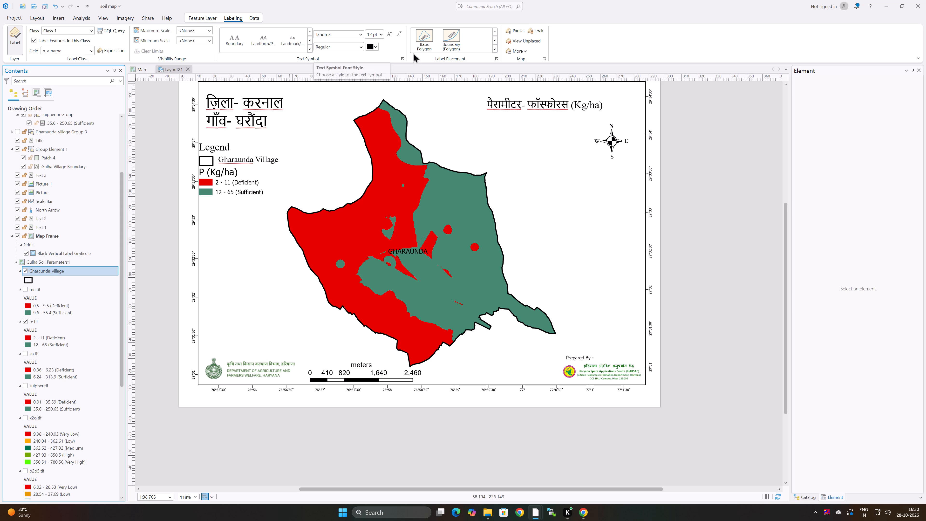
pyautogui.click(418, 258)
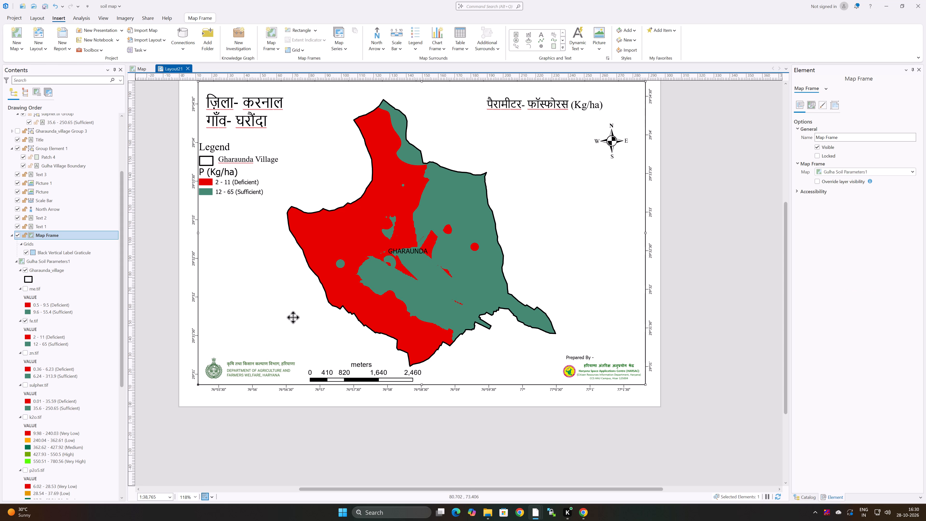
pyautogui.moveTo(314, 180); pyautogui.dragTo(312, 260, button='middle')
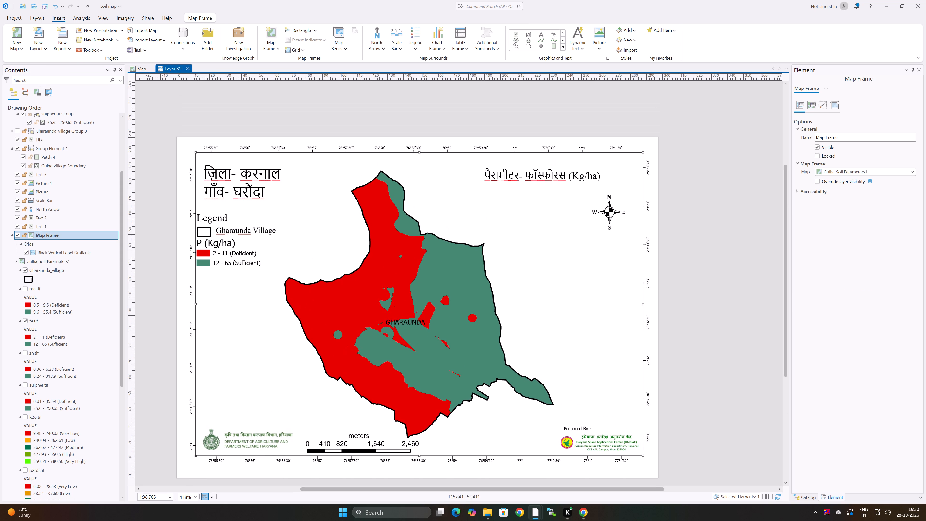
# Close p.pdf in Chrome and delete the old p file from the SOIL MAP GHARAUNDA folder in File Explorer.
pyautogui.click(476, 482)
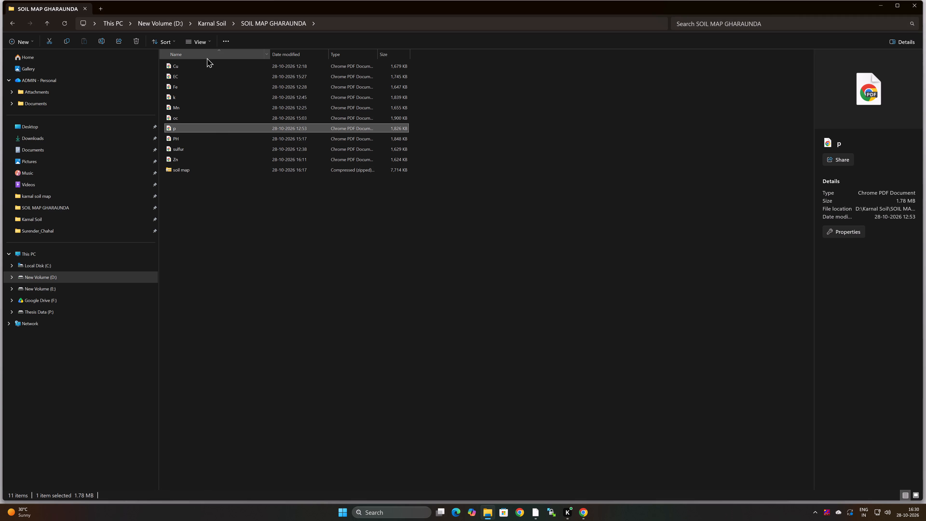
pyautogui.click(584, 478)
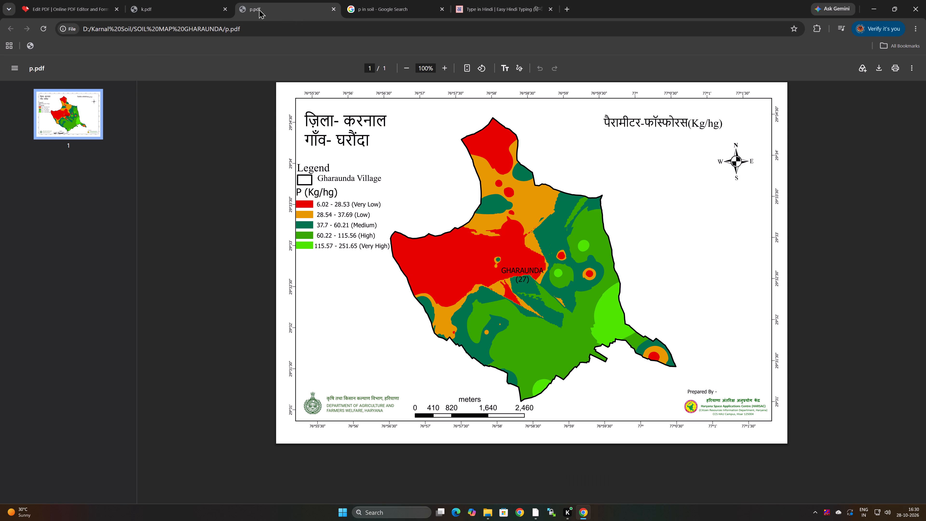
pyautogui.click(182, 11)
pyautogui.click(290, 8)
pyautogui.click(332, 9)
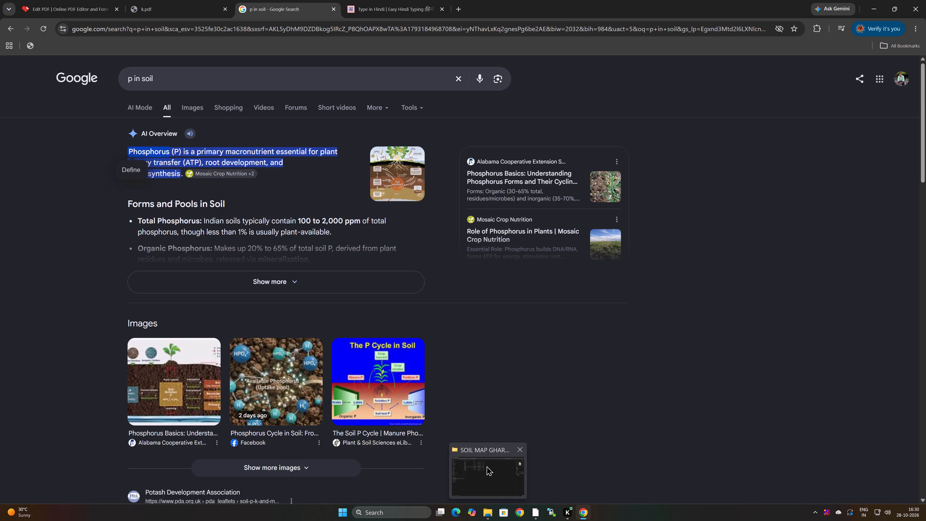
pyautogui.click(486, 466)
pyautogui.rightClick(229, 126)
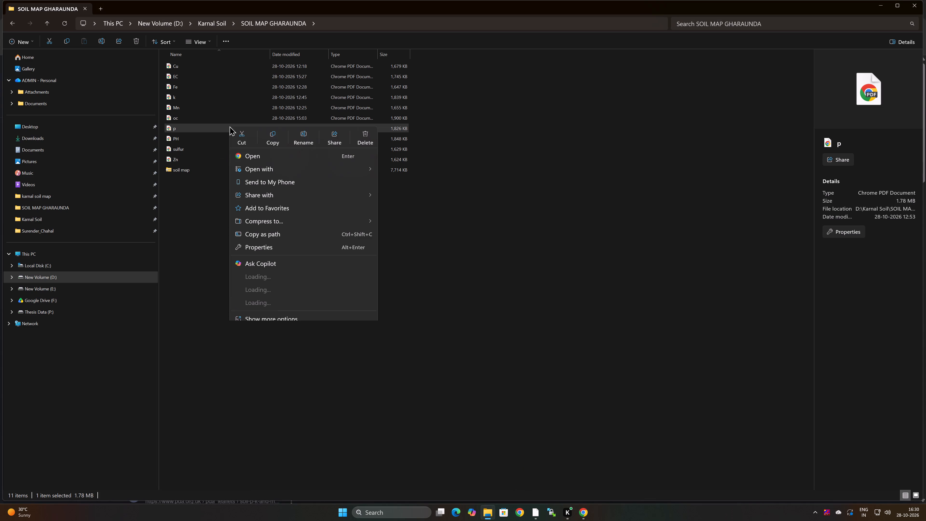
pyautogui.click(363, 139)
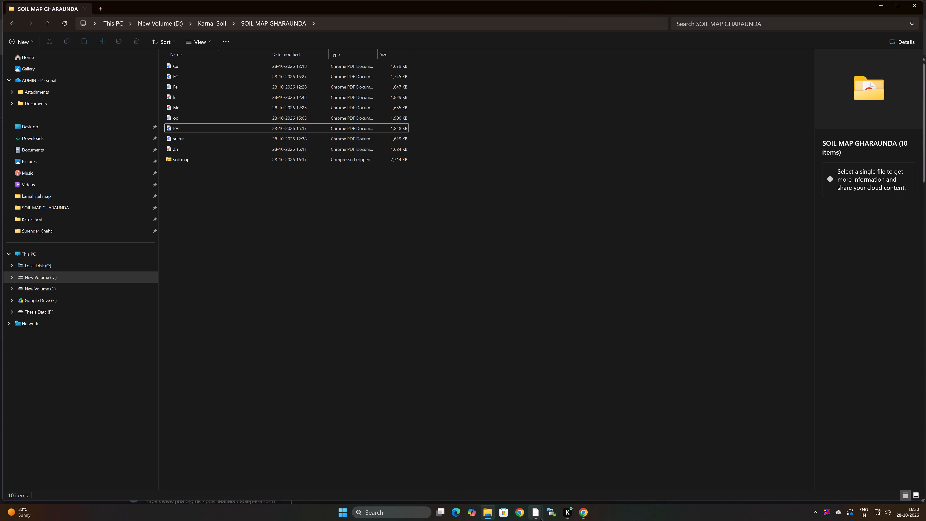
# Export the ArcGIS Pro layout as a flattened PDF at 600 DPI, named p.pdf, in the SOIL MAP GHARAUNDA folder.
pyautogui.click(568, 487)
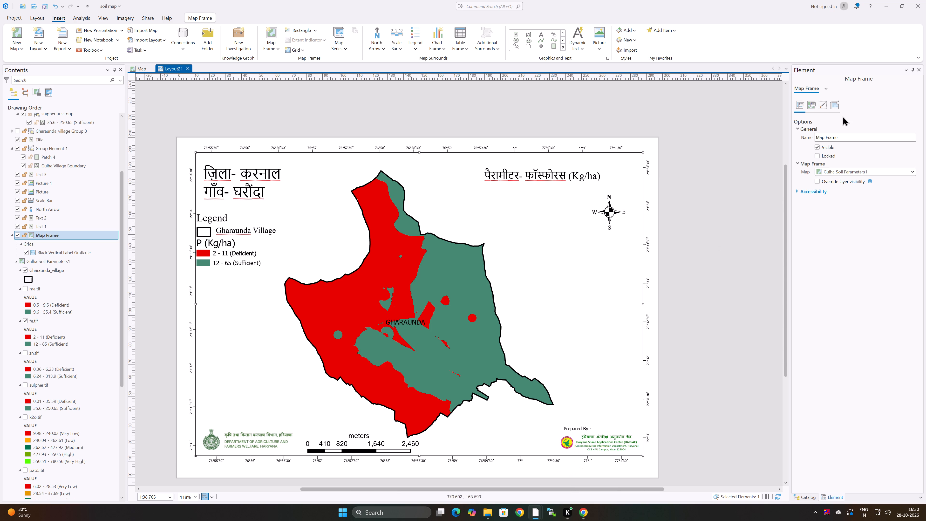
pyautogui.click(150, 17)
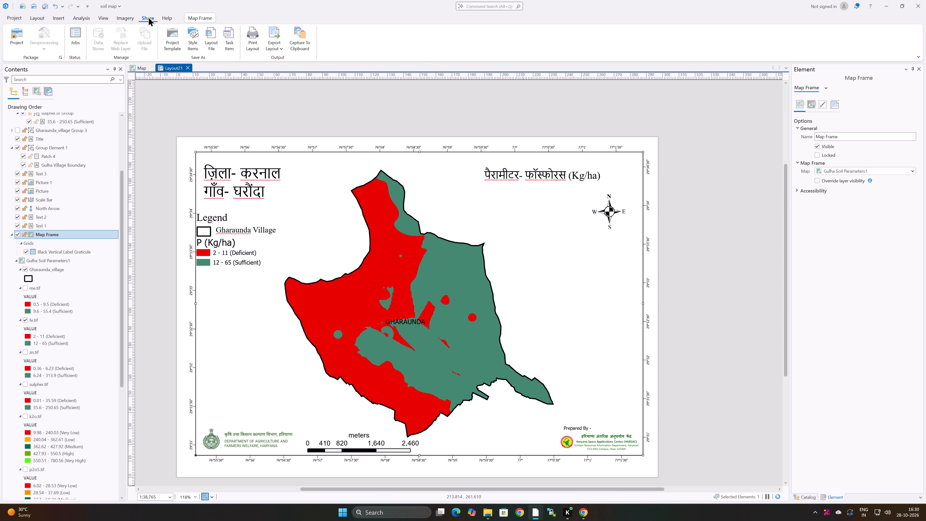
pyautogui.click(281, 49)
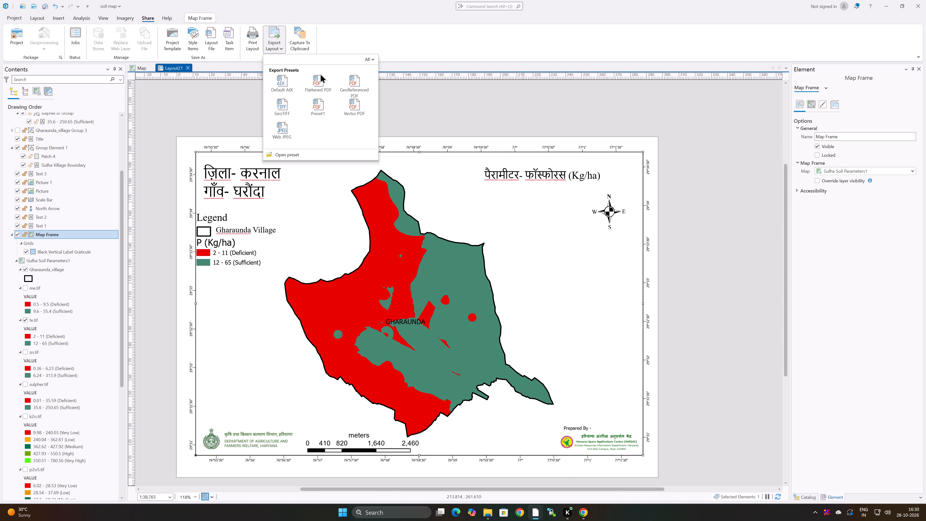
pyautogui.click(318, 78)
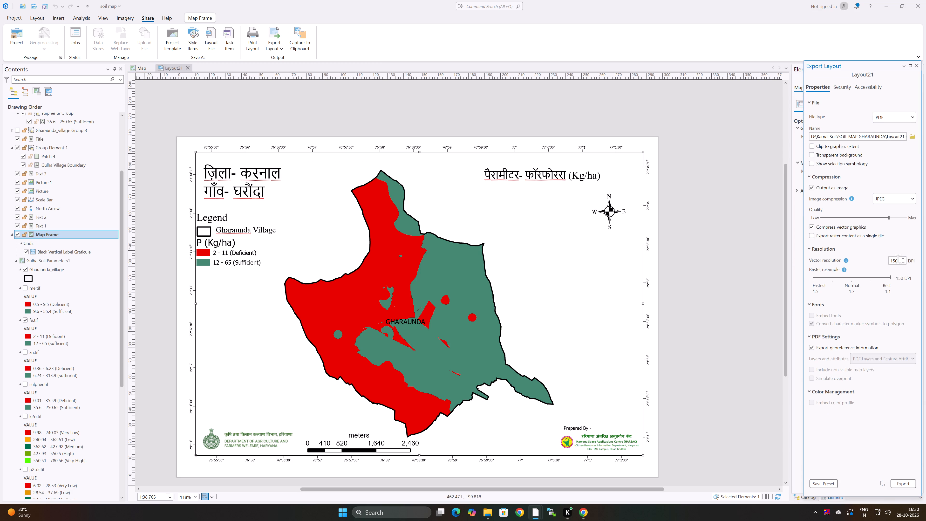
pyautogui.moveTo(898, 259); pyautogui.dragTo(877, 262)
pyautogui.write('600')
pyautogui.click(910, 136)
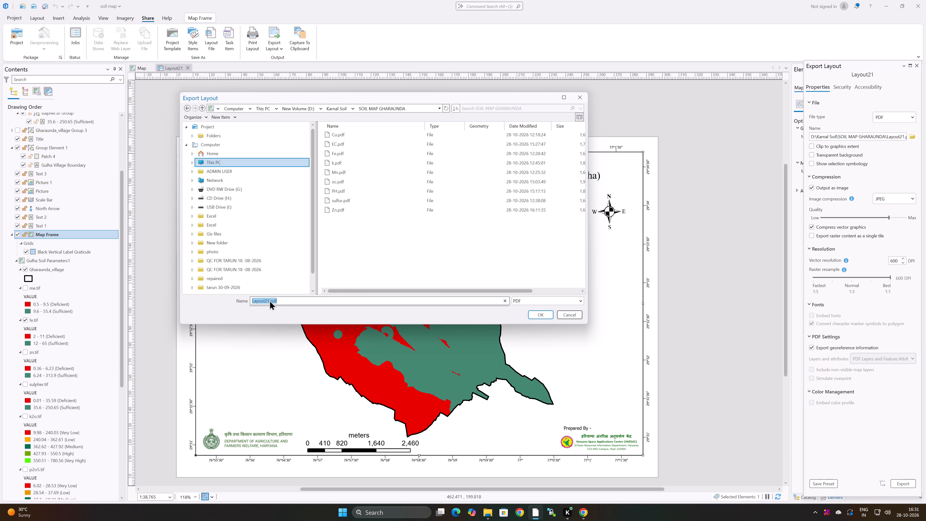
pyautogui.click(270, 300)
pyautogui.moveTo(269, 302); pyautogui.dragTo(233, 302)
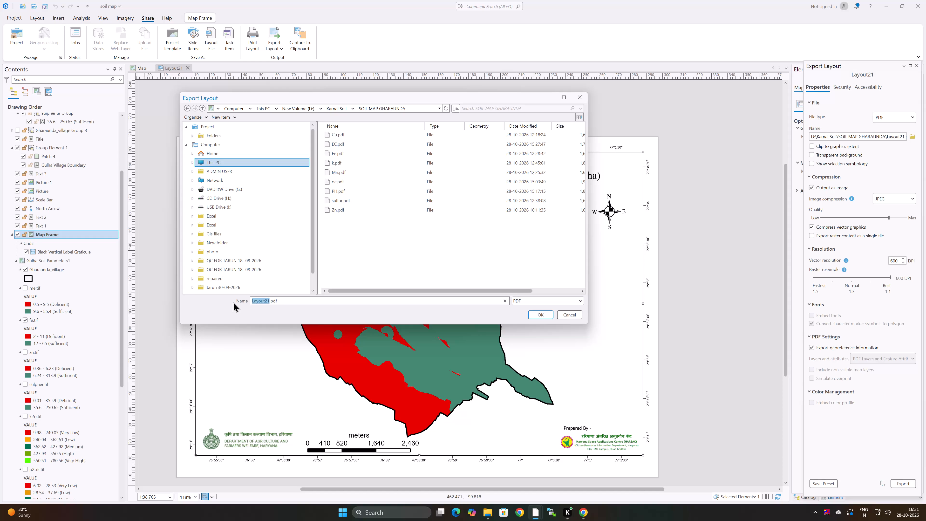
pyautogui.press('p')
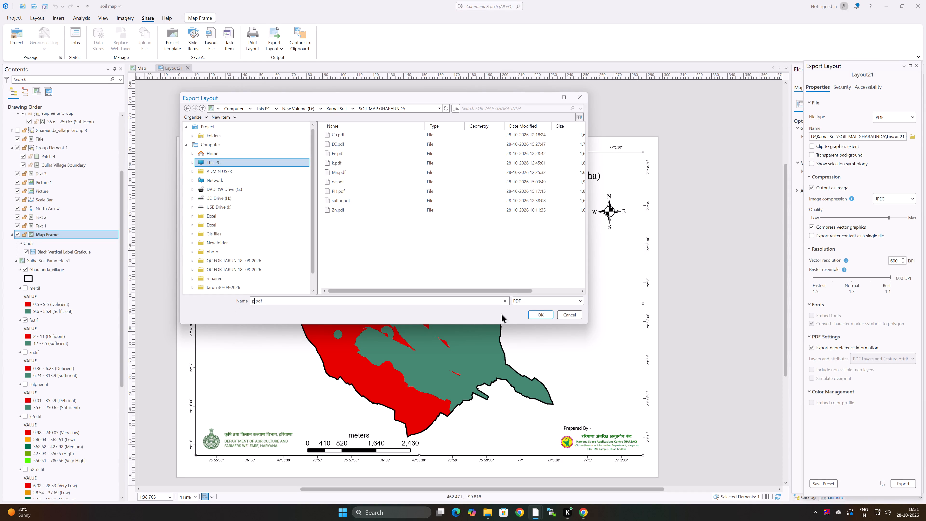
pyautogui.click(543, 313)
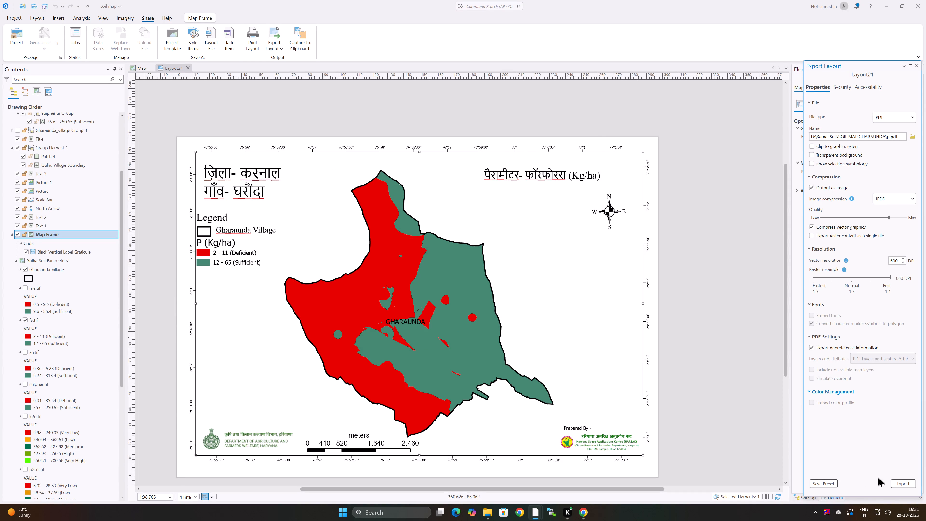
pyautogui.click(908, 484)
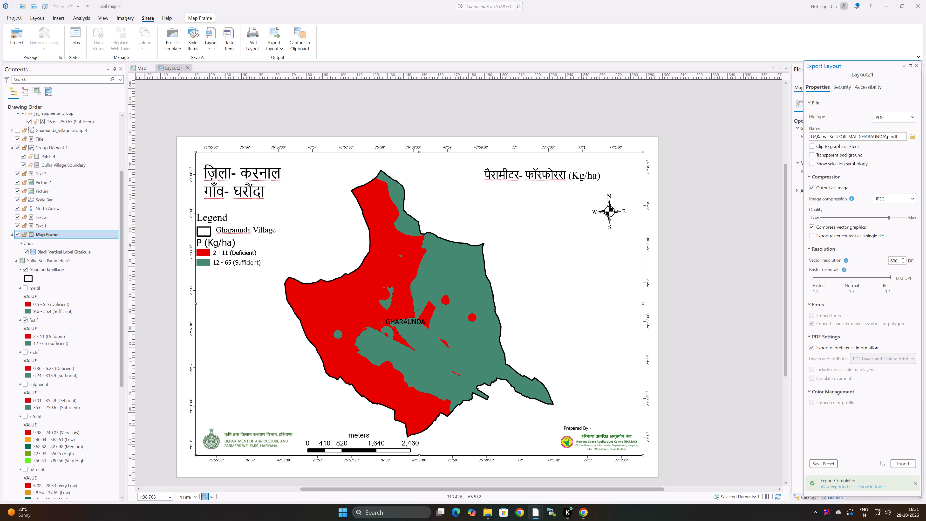
pyautogui.click(917, 65)
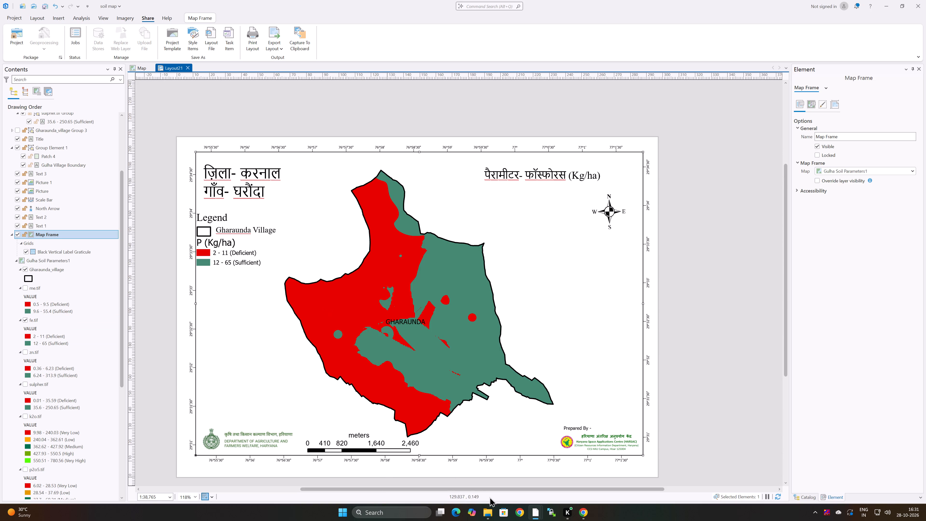
# Switch to Chrome, view the existing k.pdf map, and search Google for "k in soil".
pyautogui.click(580, 482)
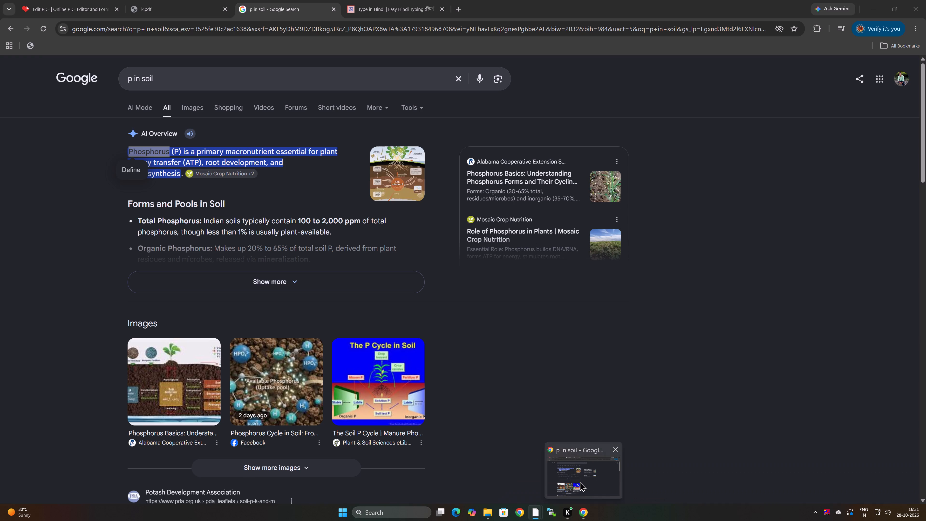
pyautogui.click(183, 9)
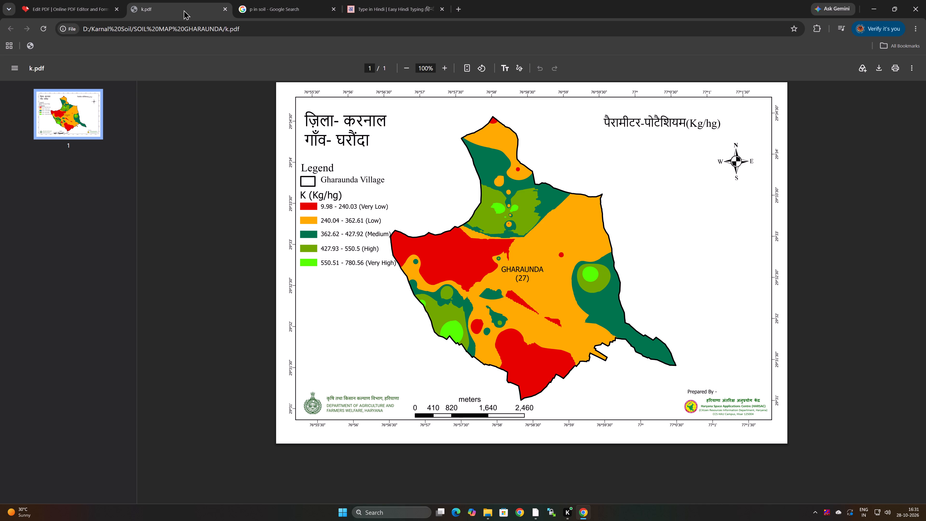
pyautogui.click(281, 11)
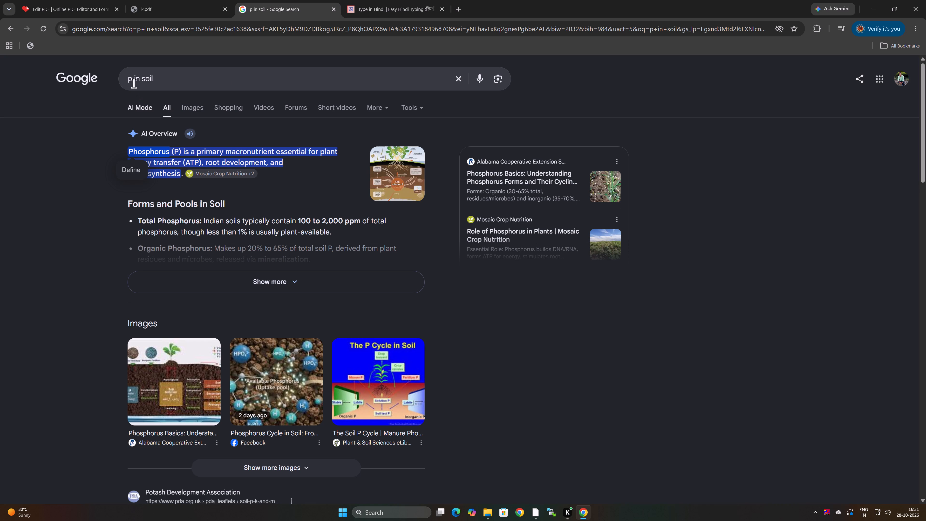
pyautogui.moveTo(133, 83); pyautogui.dragTo(109, 85)
pyautogui.press('k')
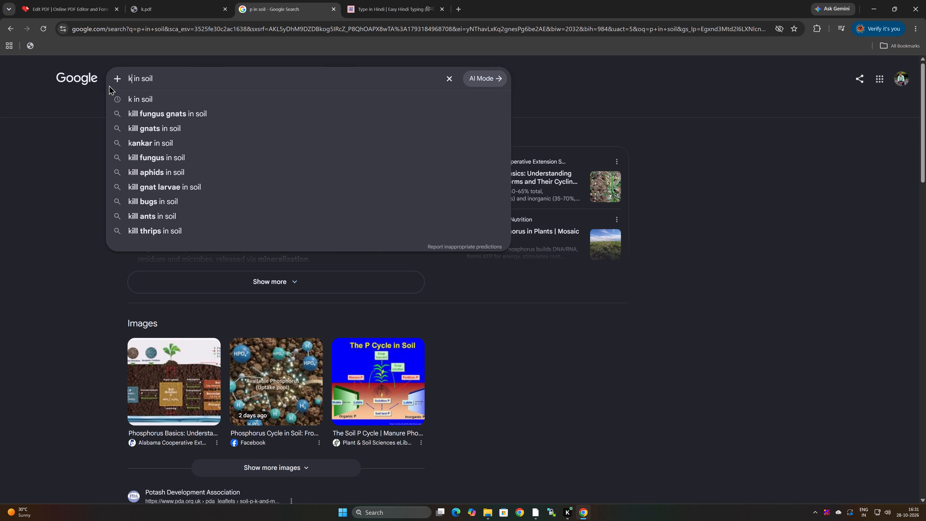
pyautogui.press('Return')
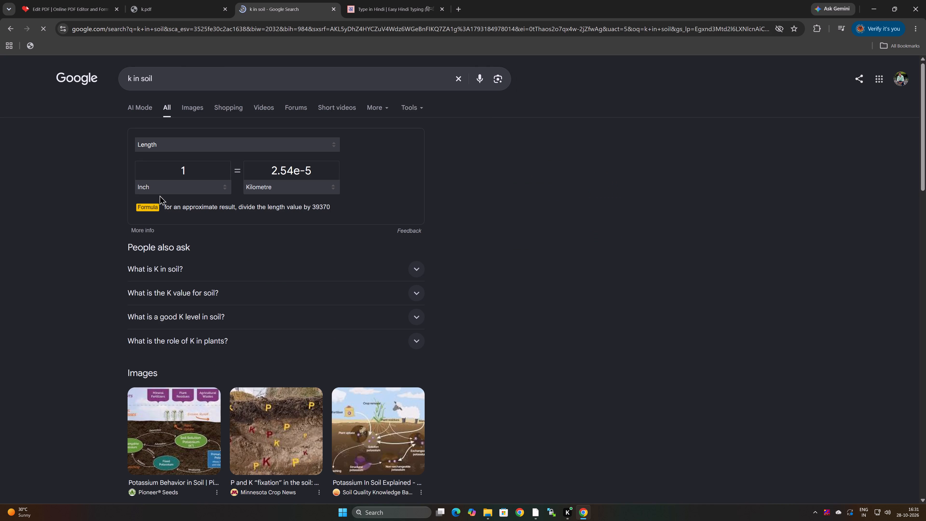
# Expand the "What is K in soil?" question in the search results and copy the word Potassium from its answer.
pyautogui.scroll(-7, 167, 202)
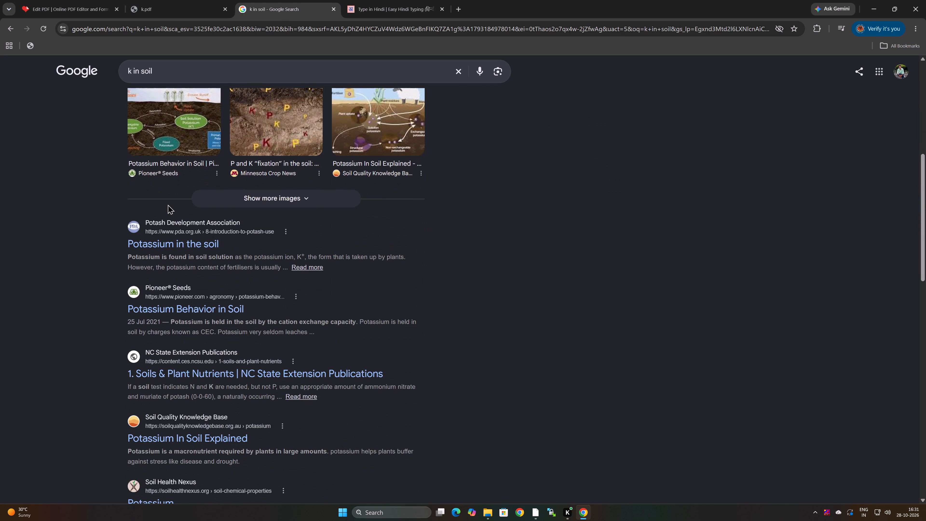
pyautogui.scroll(6, 168, 204)
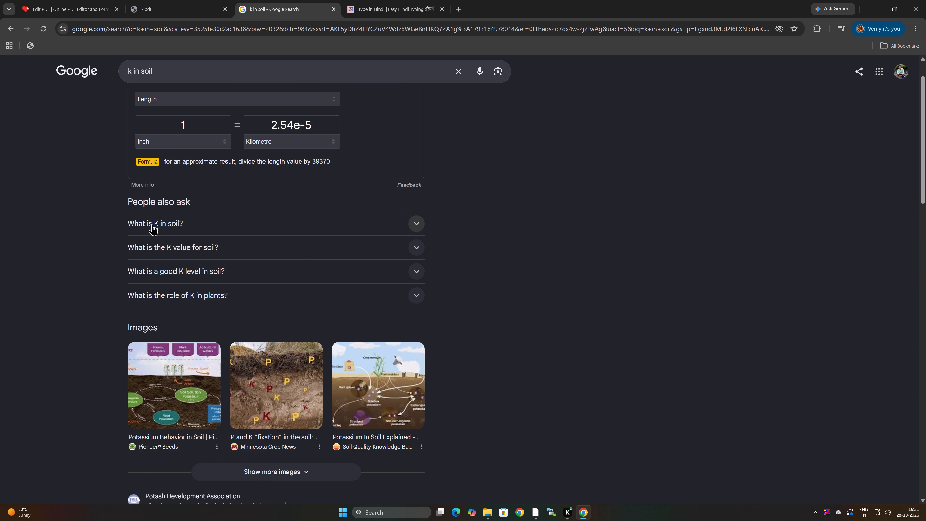
pyautogui.click(145, 226)
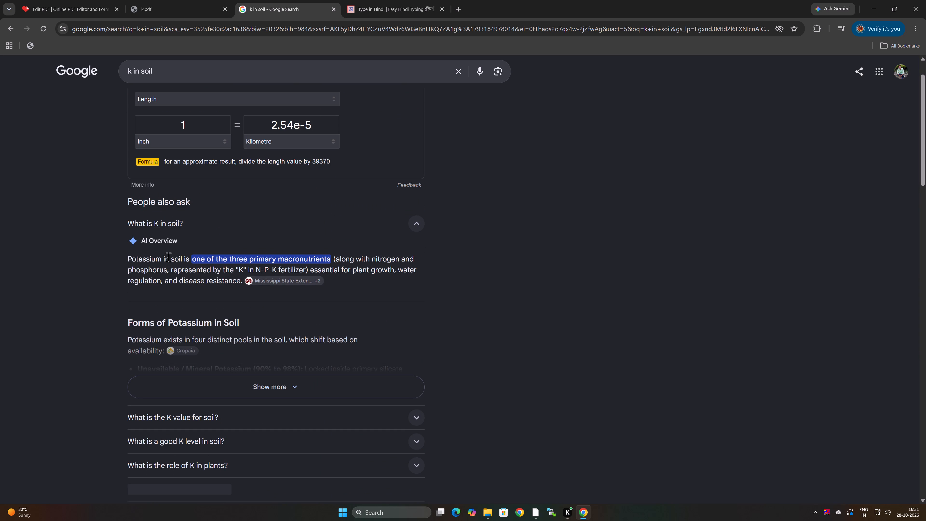
pyautogui.moveTo(162, 259); pyautogui.dragTo(112, 252)
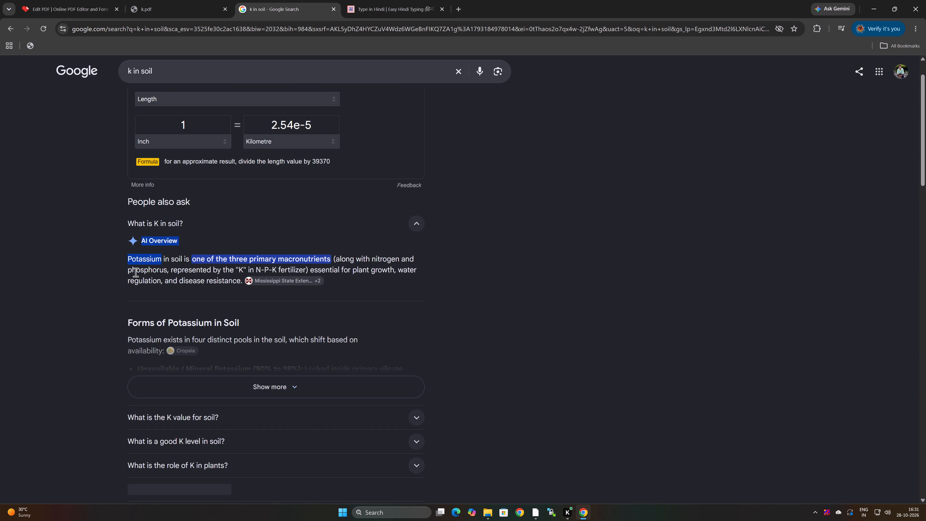
pyautogui.click(142, 277)
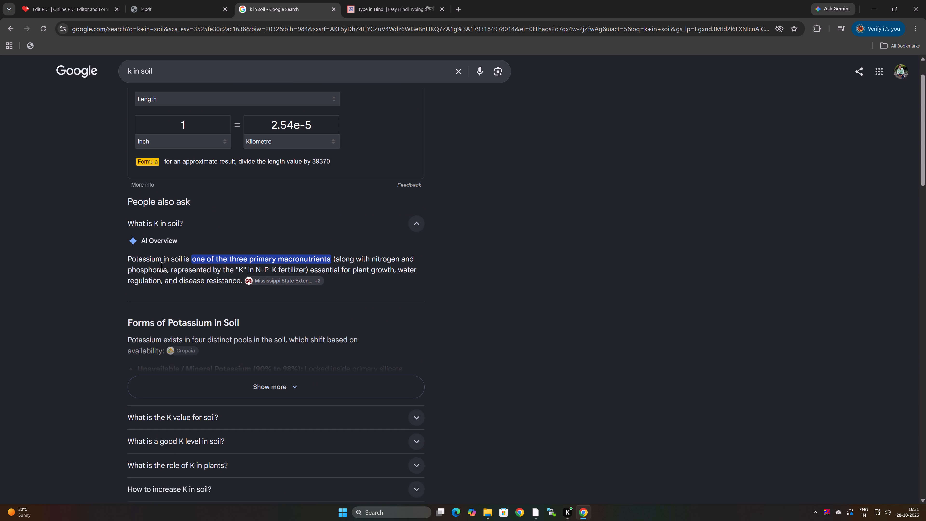
pyautogui.moveTo(162, 259); pyautogui.dragTo(103, 256)
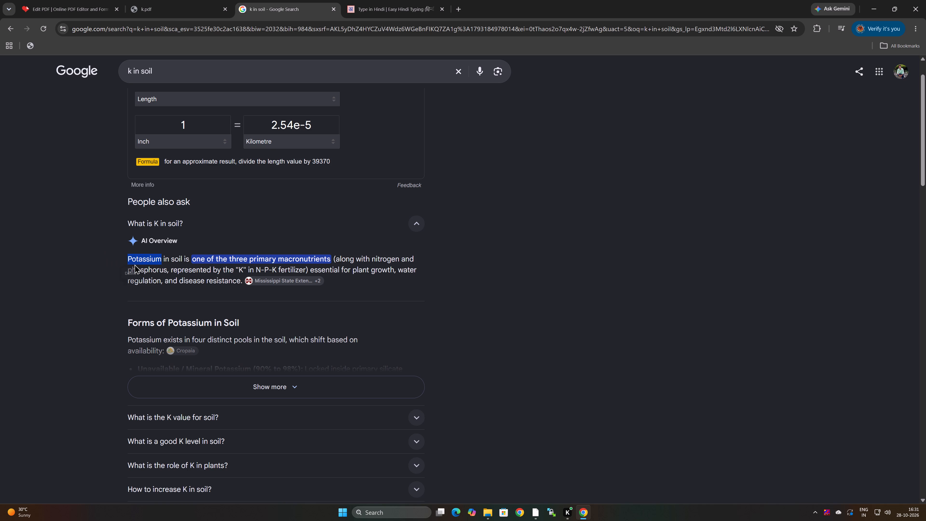
pyautogui.hotkey('ctrl', 'c')
pyautogui.hotkey('ctrl', 'c')
pyautogui.hotkey('ctrl', 'c')
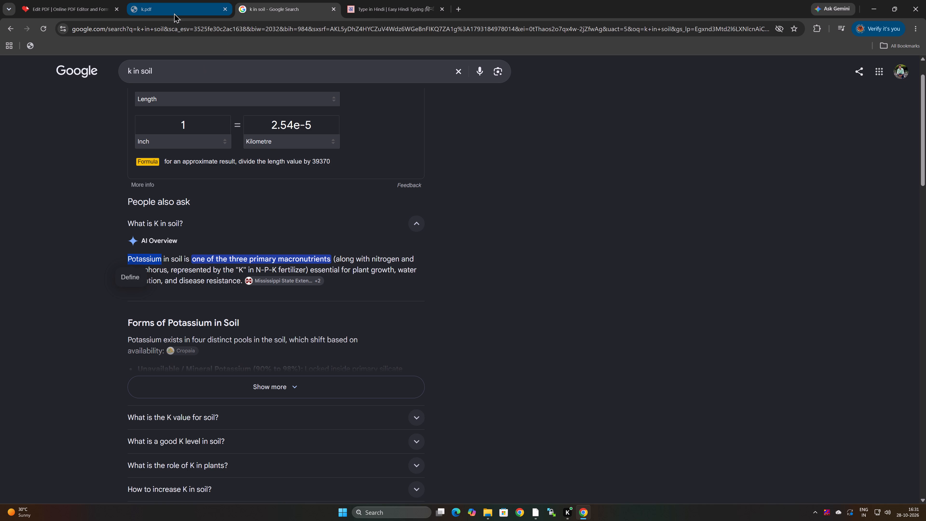
# Replace the phosphorus word on the Easy Hindi Typing page with Potassium, convert it to पोटैशियम, and copy the Hindi word.
pyautogui.click(366, 10)
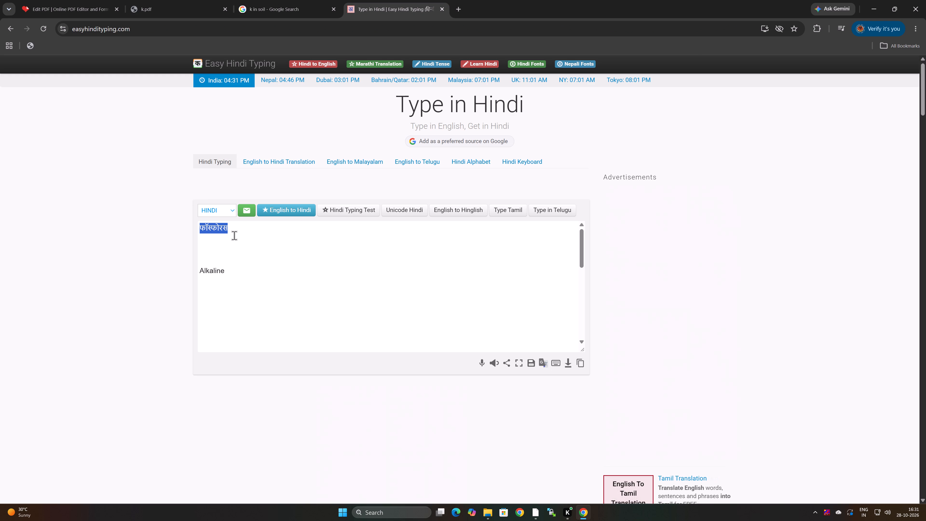
pyautogui.moveTo(229, 230); pyautogui.dragTo(188, 233)
pyautogui.hotkey('ctrl', 'v')
pyautogui.press('Return')
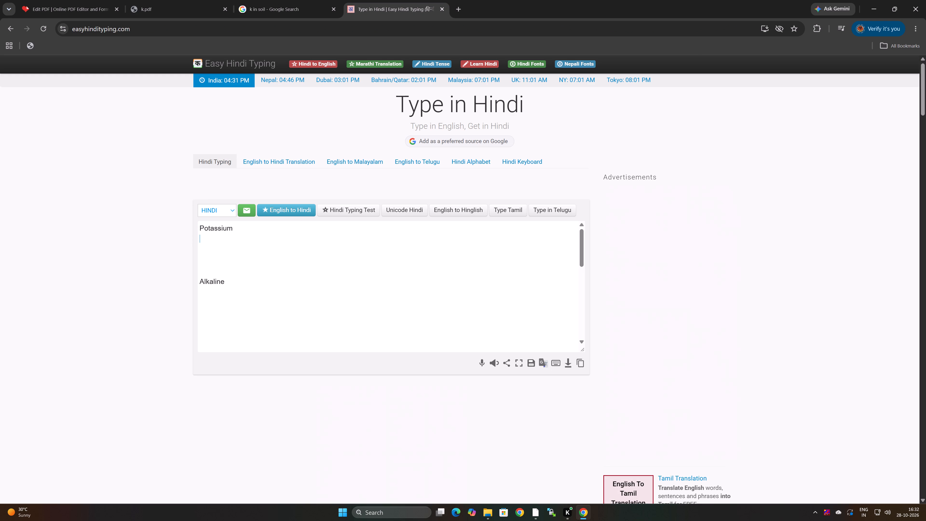
pyautogui.moveTo(232, 230); pyautogui.dragTo(171, 233)
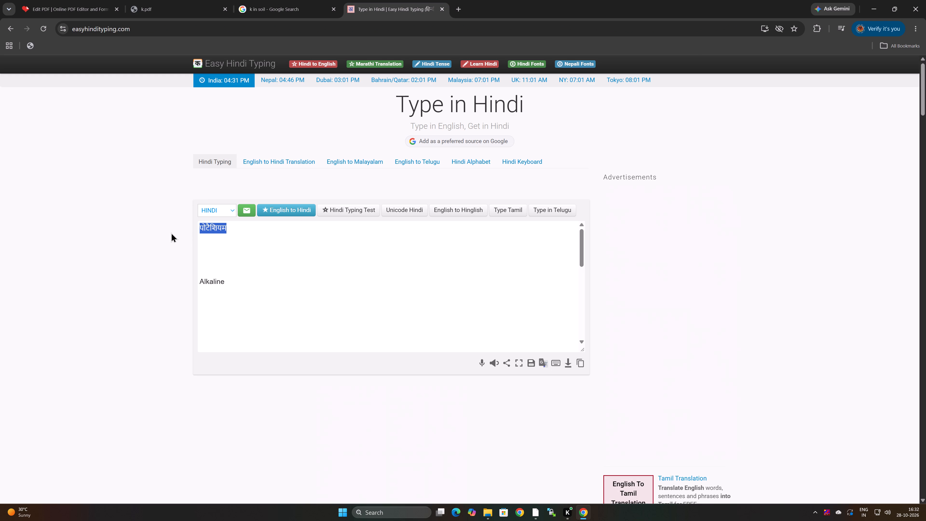
pyautogui.hotkey('ctrl', 'c')
pyautogui.hotkey('ctrl', 'c')
# In the ArcGIS Pro layout, replace फॉस्फोरस in the parameter title with पोटैशियम, keeping the (Kg/ha) unit.
pyautogui.click(565, 468)
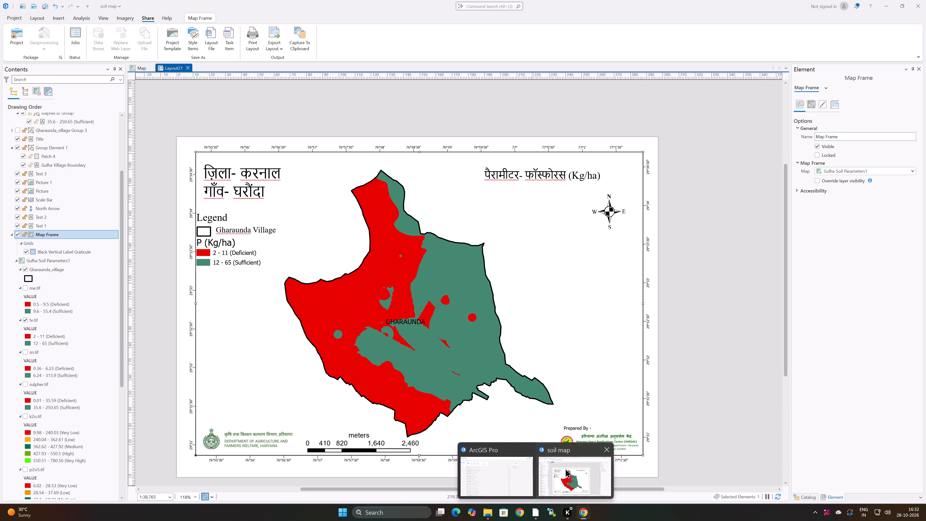
pyautogui.doubleClick(563, 178)
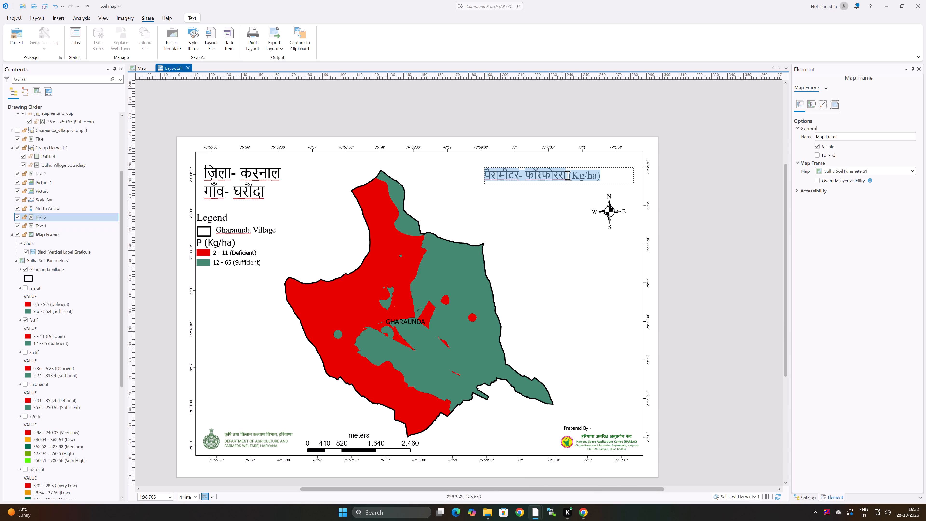
pyautogui.click(566, 175)
pyautogui.moveTo(566, 175); pyautogui.dragTo(529, 177)
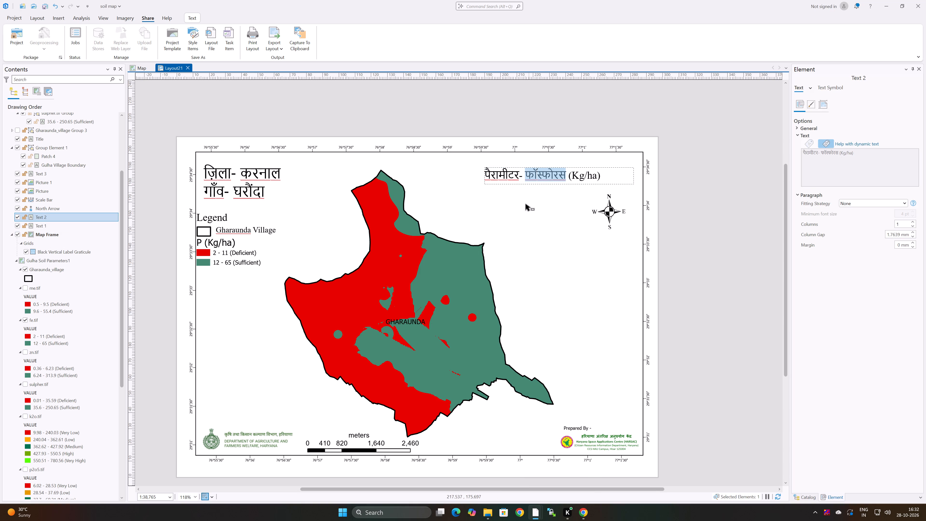
pyautogui.hotkey('ctrl', 'v')
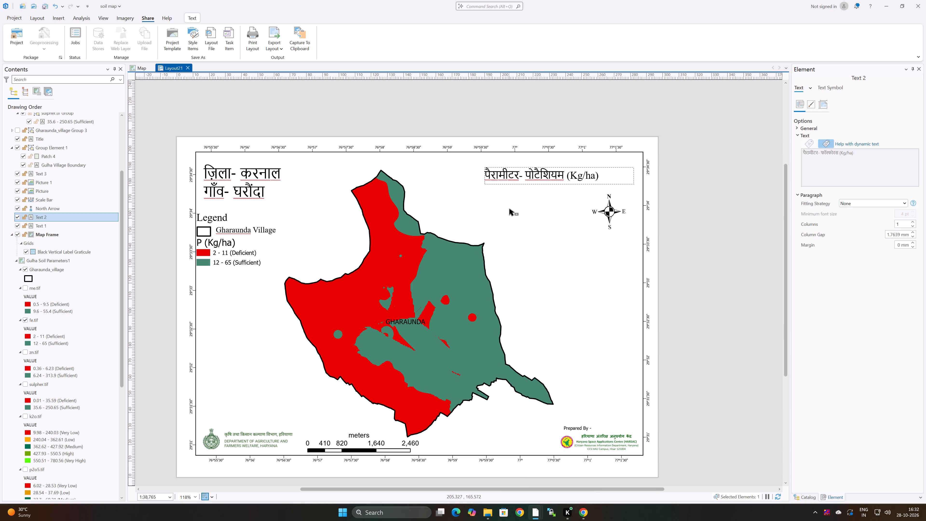
pyautogui.click(595, 177)
# Change the legend heading above the class entries from P to K so it reads K (Kg/ha).
pyautogui.click(210, 242)
pyautogui.doubleClick(210, 242)
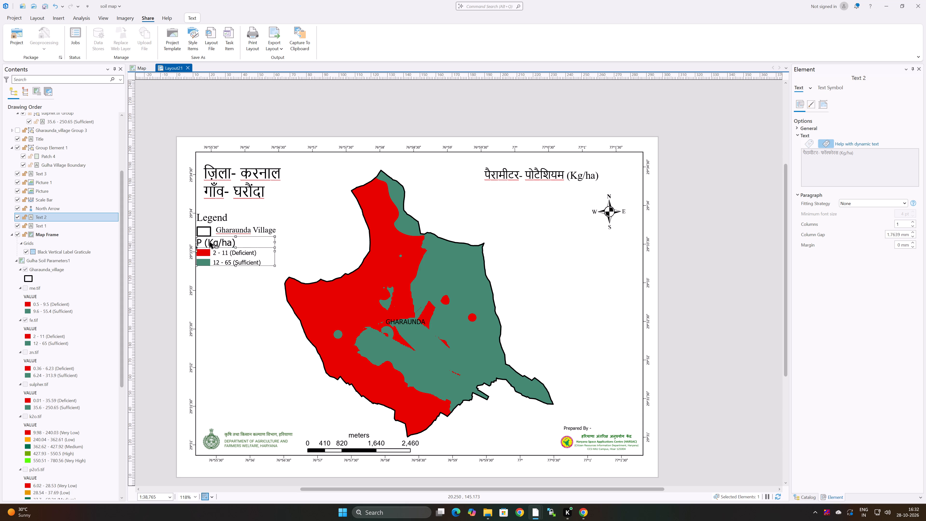
pyautogui.click(204, 242)
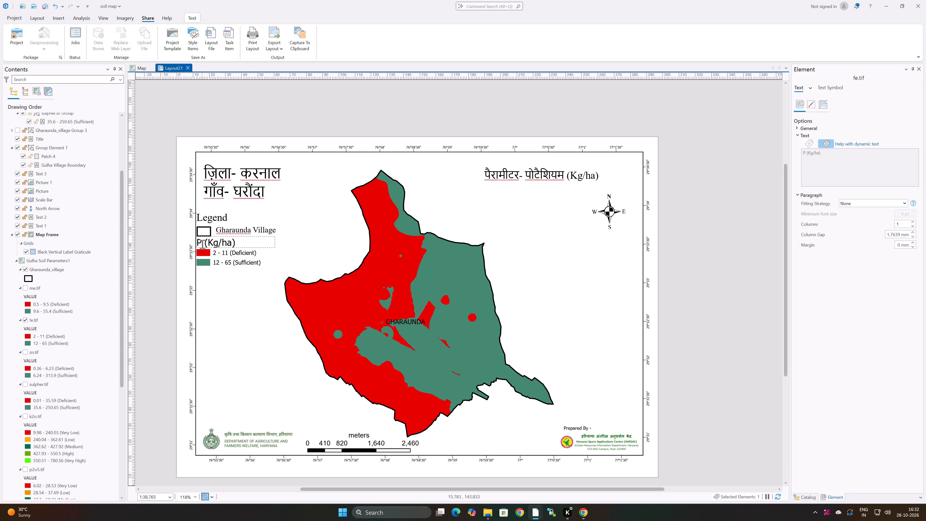
pyautogui.press('BackSpace')
pyautogui.press('BackSpace')
pyautogui.write('K')
pyautogui.press('space')
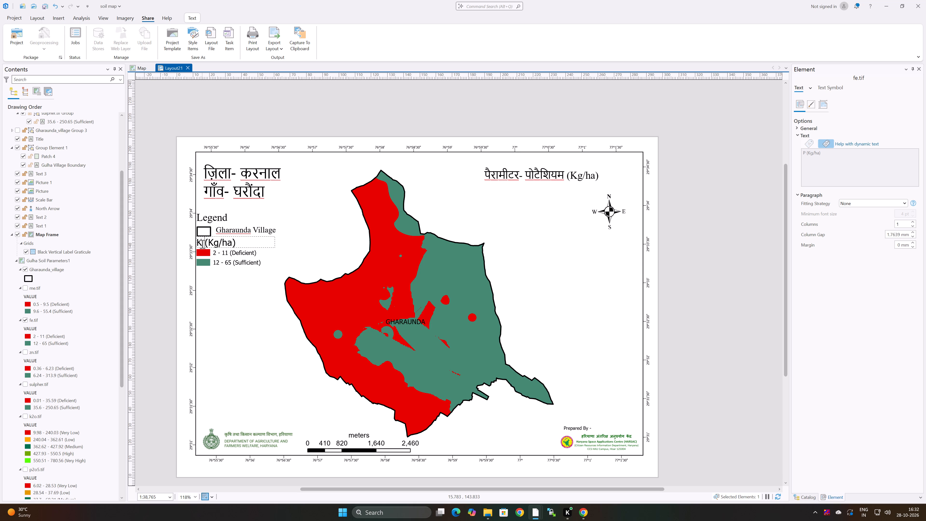
pyautogui.click(220, 259)
pyautogui.click(166, 203)
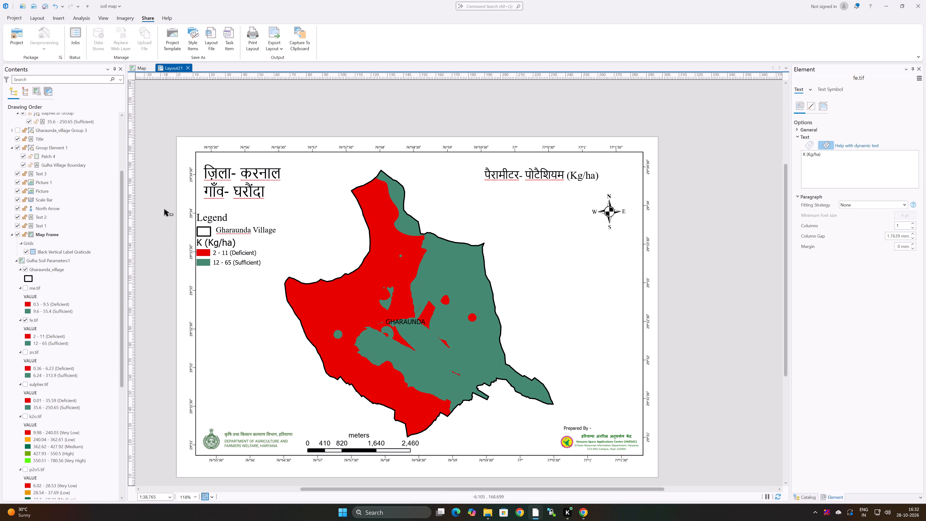
# Examine the class ranges of the soil raster layers against the potassium map in k.pdf in Chrome, and return to ArcGIS Pro.
pyautogui.scroll(-1, 175, 216)
pyautogui.moveTo(177, 232); pyautogui.dragTo(371, 240, button='middle')
pyautogui.scroll(1, 371, 240)
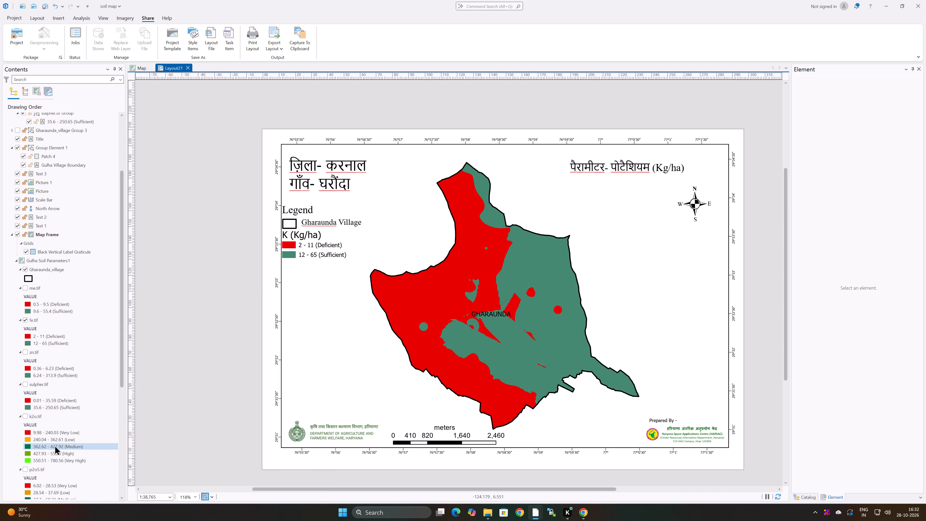
pyautogui.scroll(-2, 76, 377)
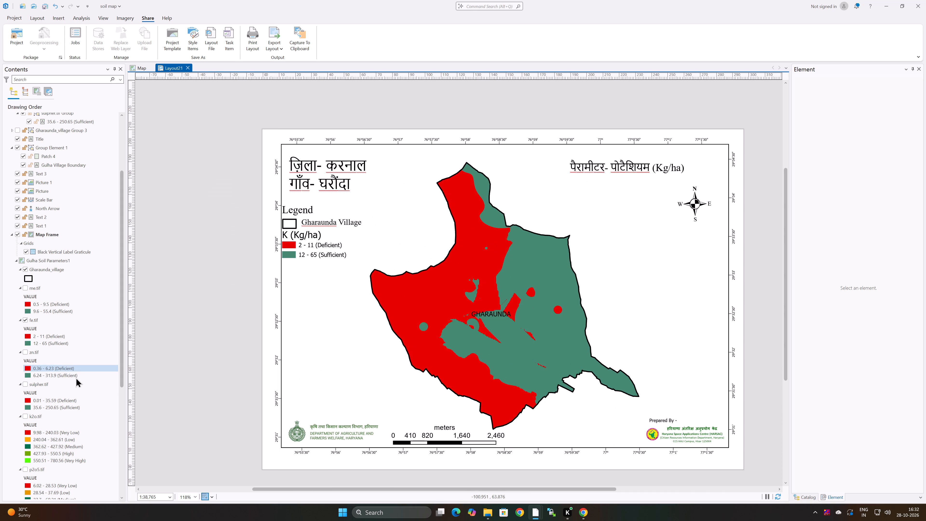
pyautogui.scroll(-11, 76, 377)
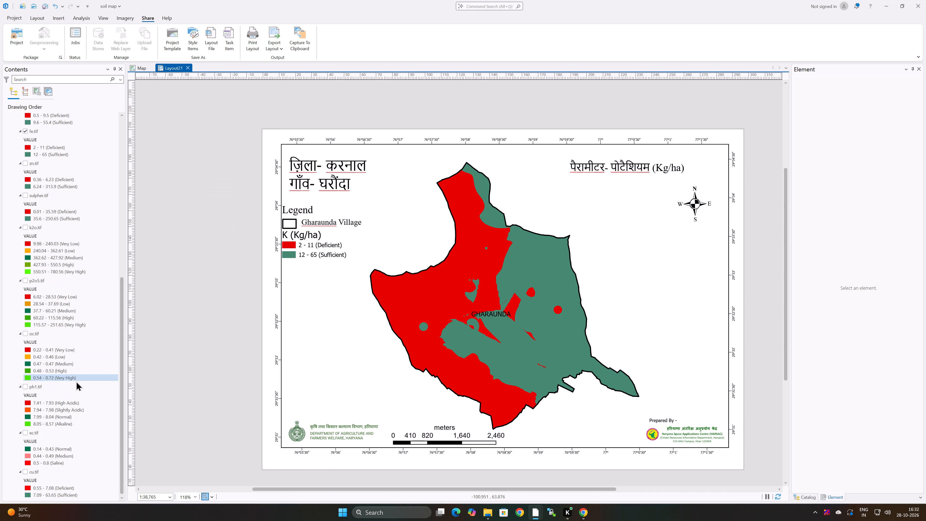
pyautogui.scroll(-6, 76, 381)
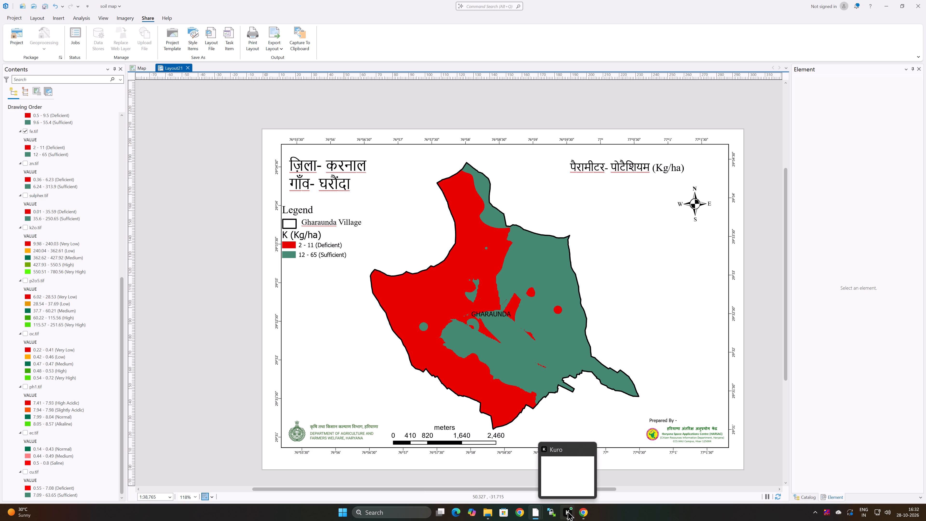
pyautogui.click(579, 480)
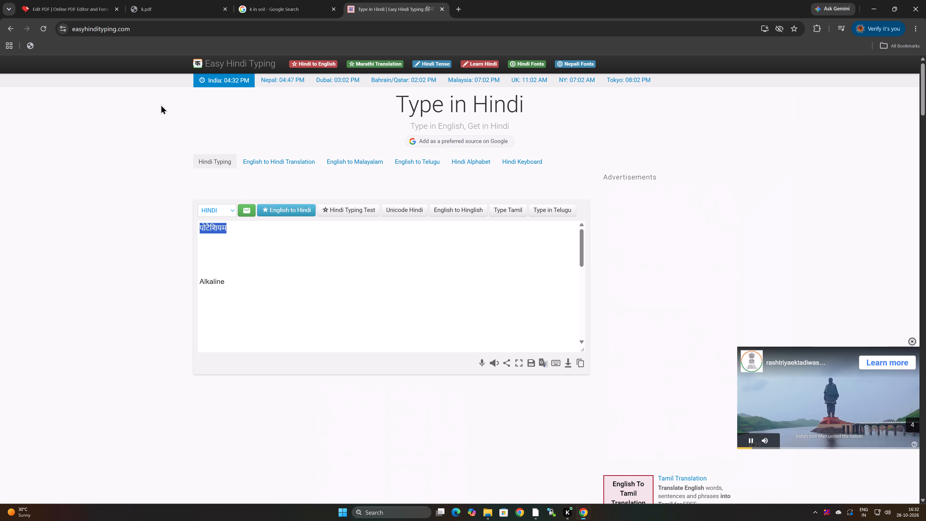
pyautogui.click(155, 7)
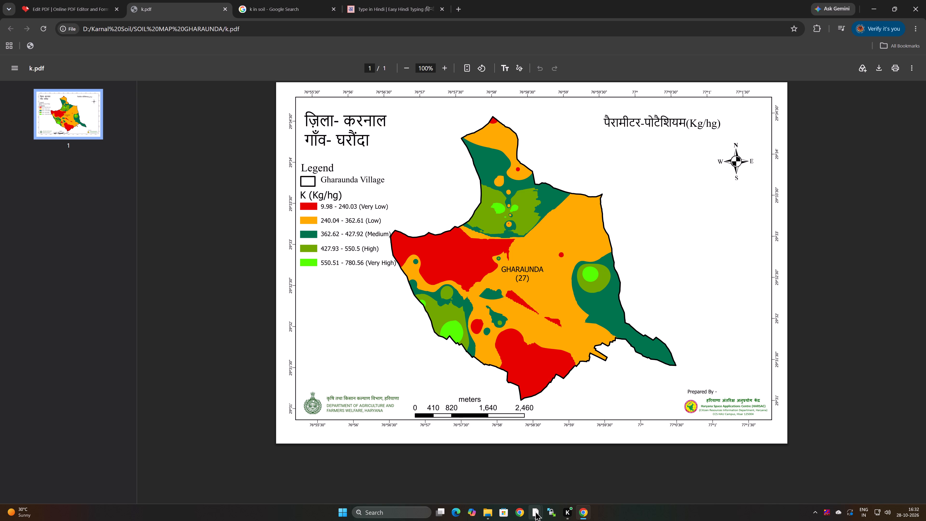
pyautogui.click(551, 481)
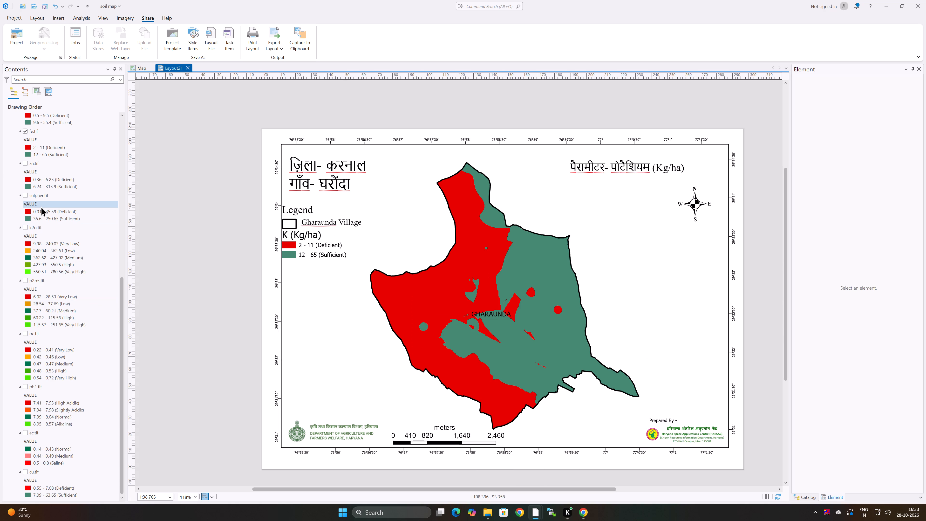
# Show the k2o.tif potassium raster and hide the fe.tif raster in the layout's map frame.
pyautogui.click(25, 227)
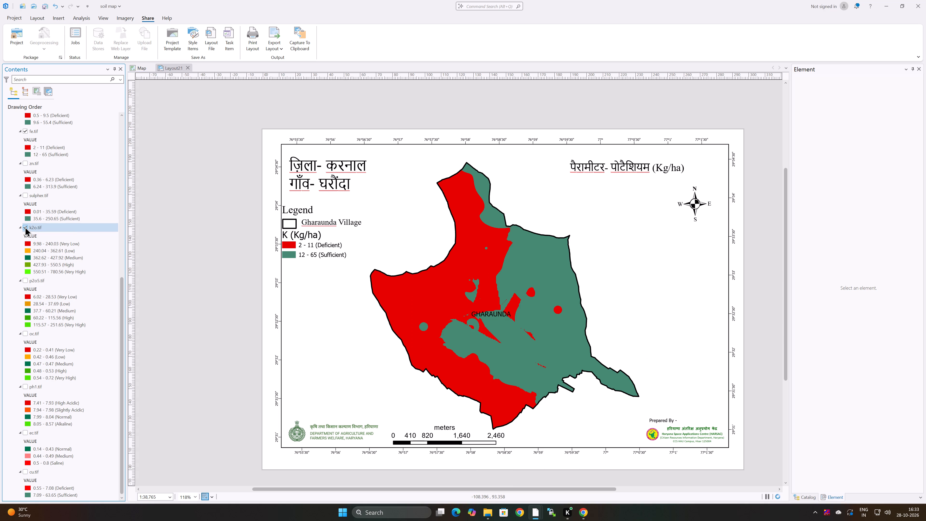
pyautogui.click(24, 129)
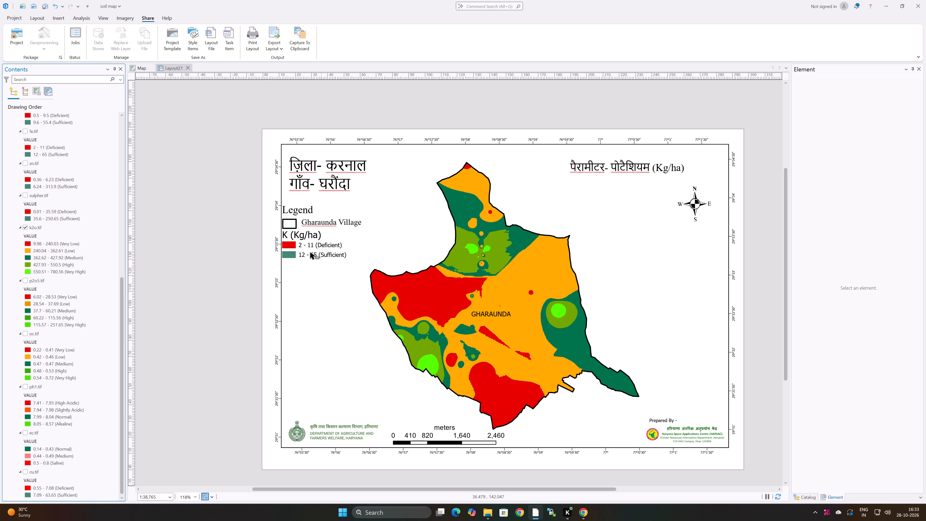
# Delete the outdated K (Kg/ha) legend showing the 2 - 11 (Deficient) and 12 - 65 (Sufficient) classes.
pyautogui.click(309, 247)
pyautogui.press('Delete')
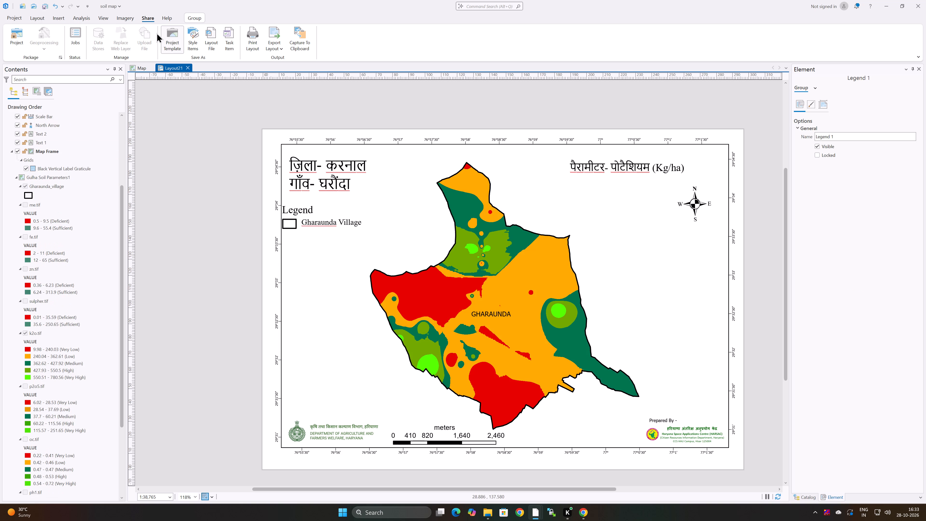
# Insert a new legend on the blank area beside the layout page and widen its frame.
pyautogui.click(54, 16)
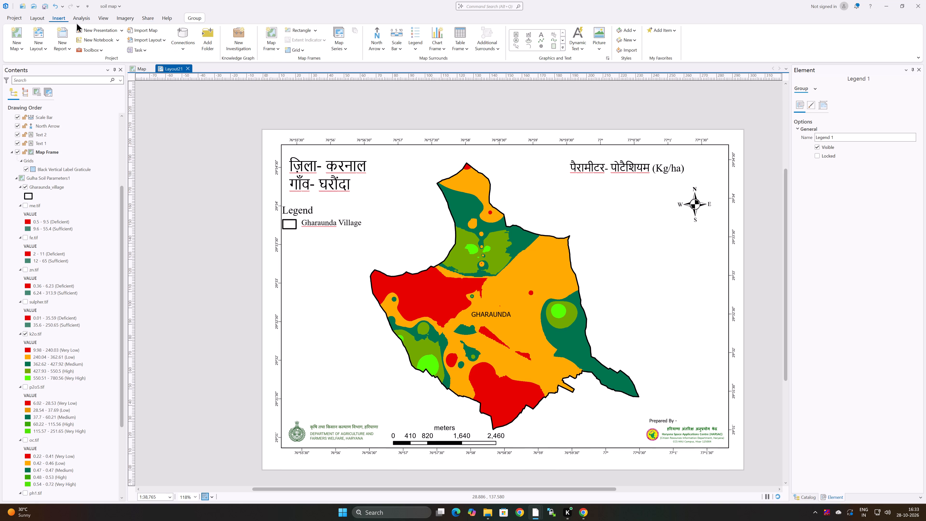
pyautogui.click(414, 31)
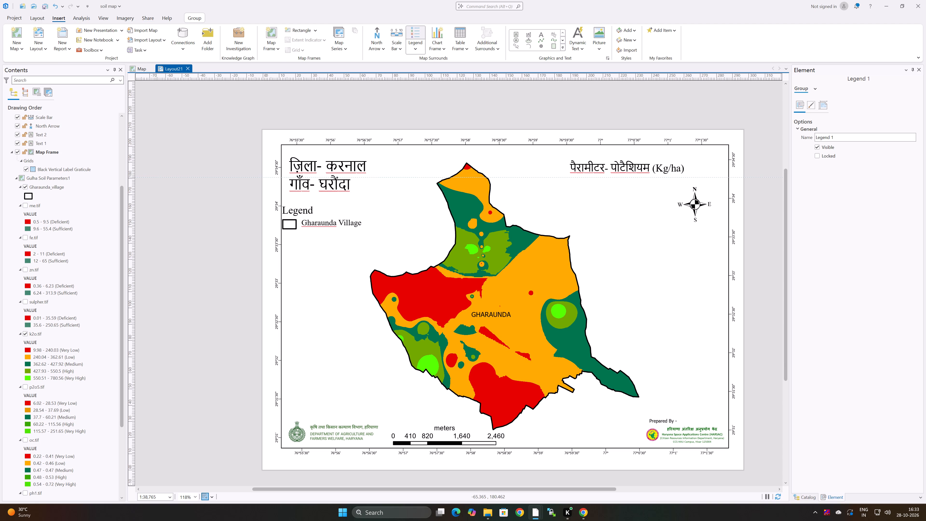
pyautogui.moveTo(156, 178); pyautogui.dragTo(226, 260)
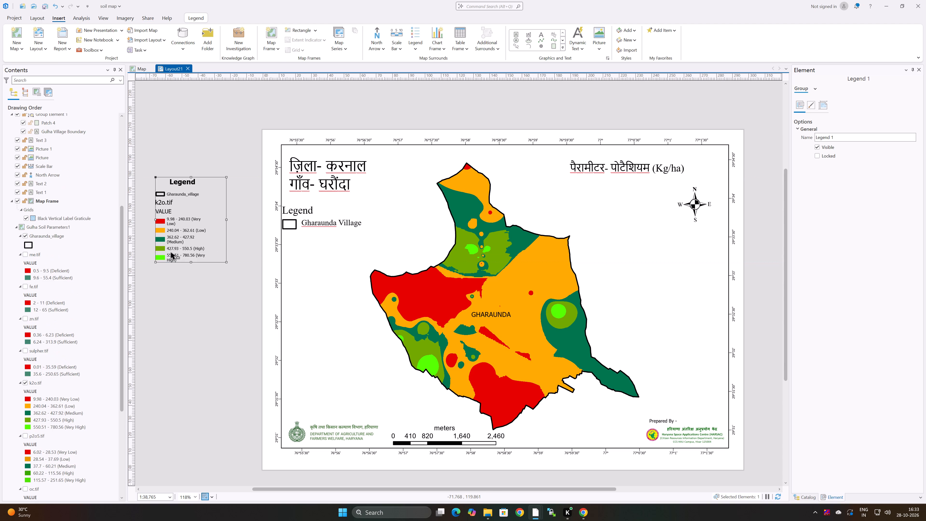
pyautogui.moveTo(226, 220); pyautogui.dragTo(235, 219)
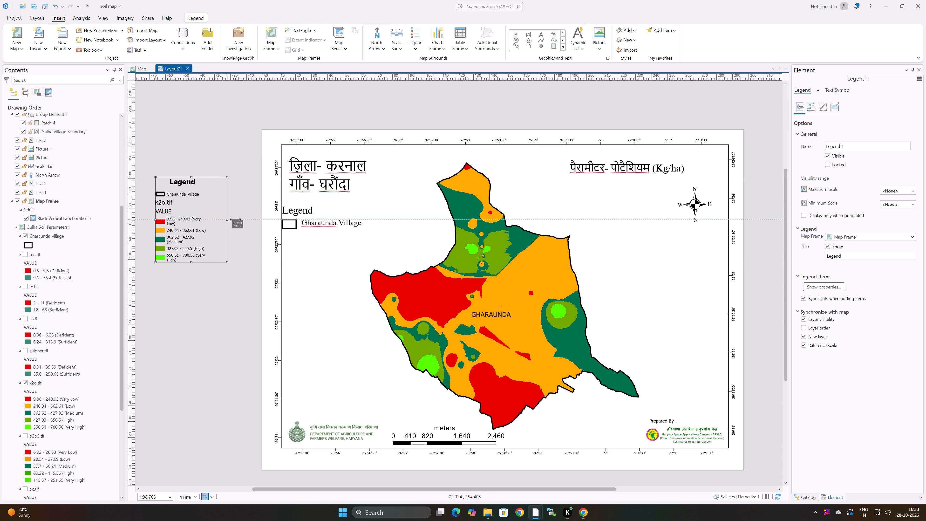
pyautogui.moveTo(235, 219); pyautogui.dragTo(238, 219)
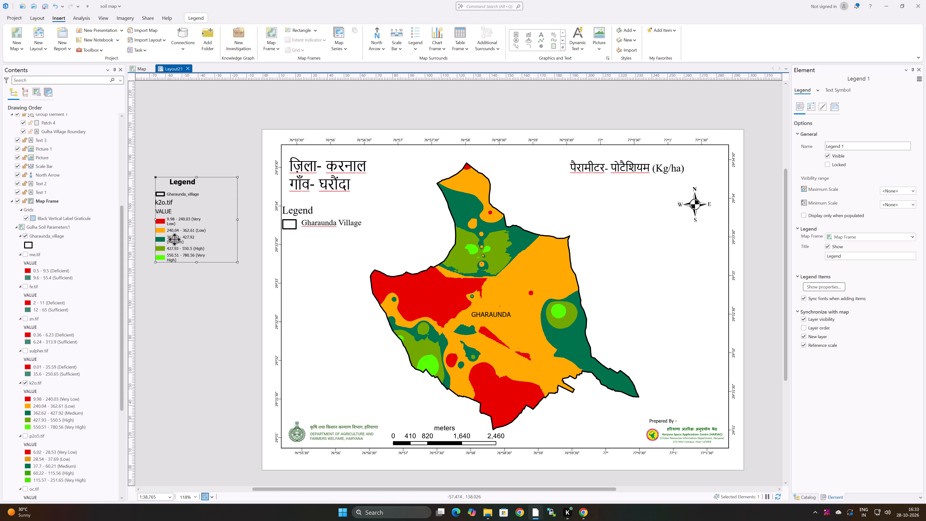
pyautogui.moveTo(239, 220); pyautogui.dragTo(250, 218)
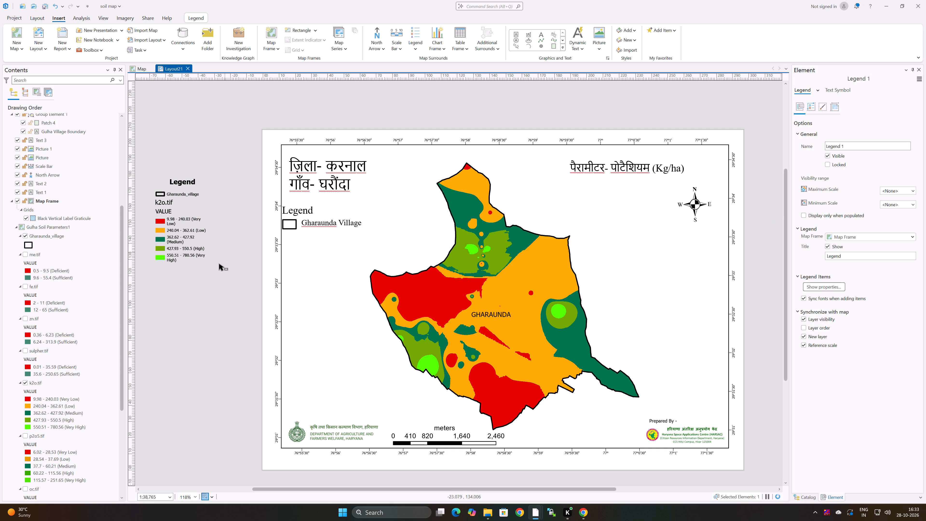
# Enlarge the new legend's frame in width and height so the k2o.tif classes appear larger in a single column.
pyautogui.moveTo(199, 287); pyautogui.dragTo(203, 287, button='middle')
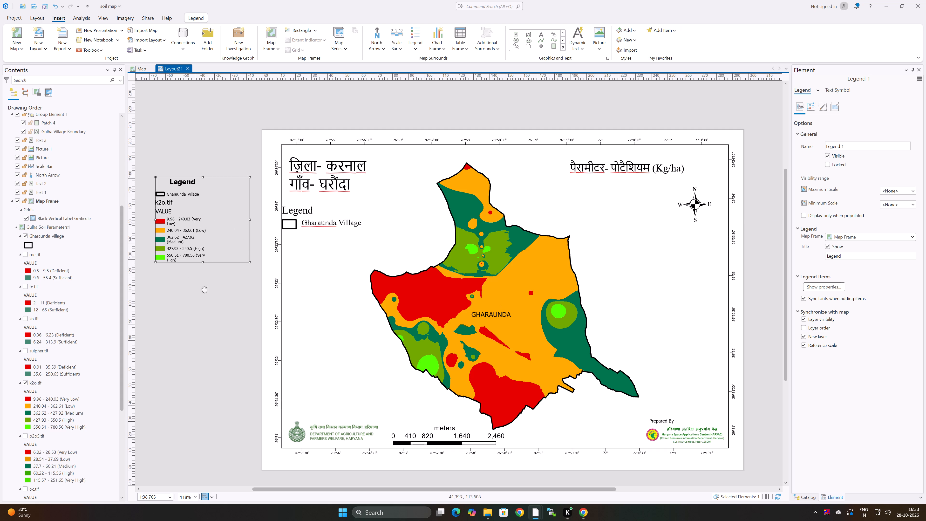
pyautogui.moveTo(203, 287); pyautogui.dragTo(343, 253, button='middle')
pyautogui.scroll(2, 337, 196)
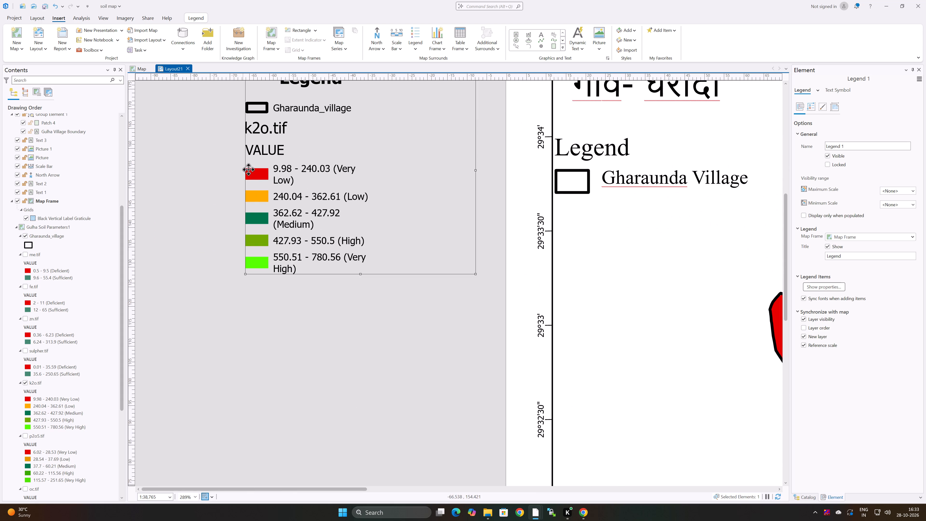
pyautogui.moveTo(245, 170); pyautogui.dragTo(224, 170)
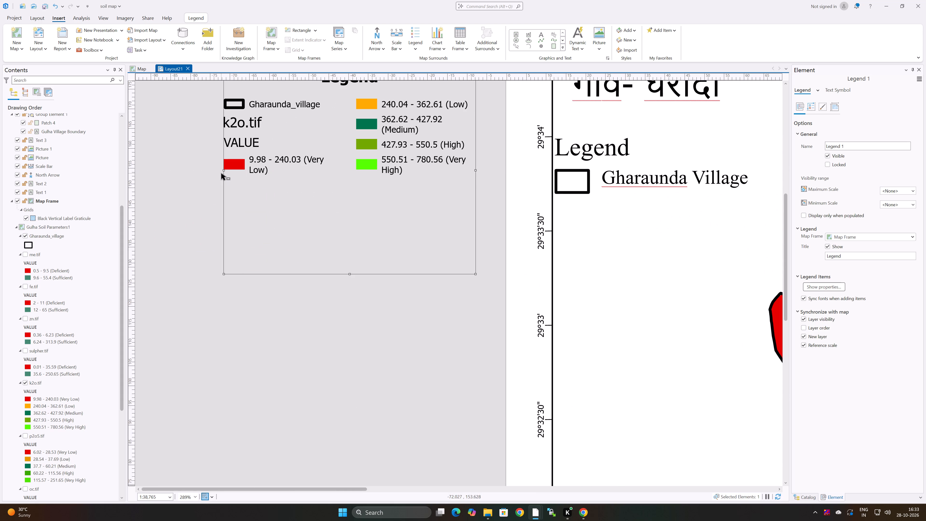
pyautogui.scroll(-1, 305, 189)
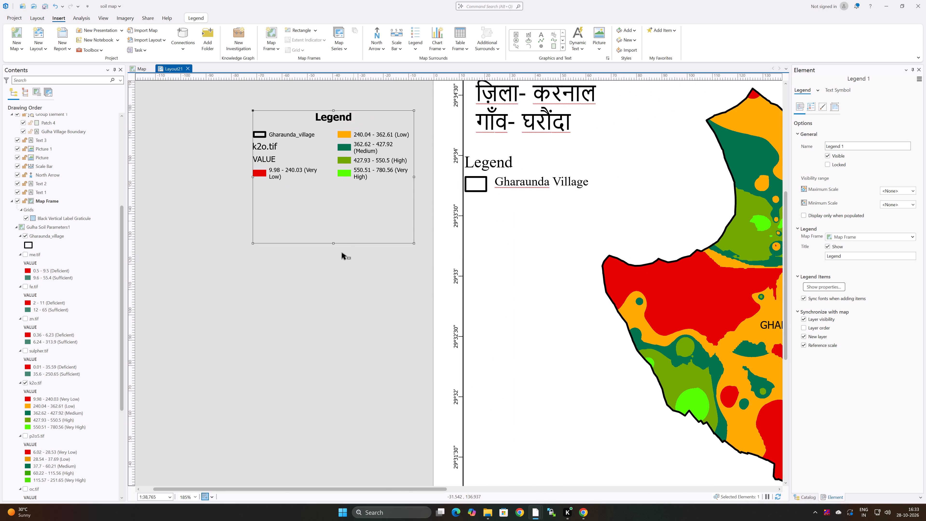
pyautogui.moveTo(332, 243); pyautogui.dragTo(320, 296)
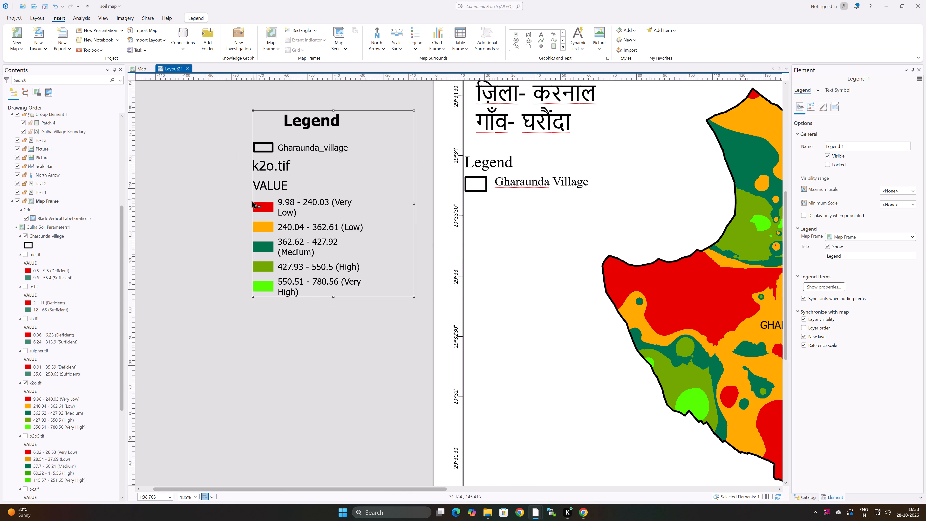
pyautogui.moveTo(253, 204); pyautogui.dragTo(221, 205)
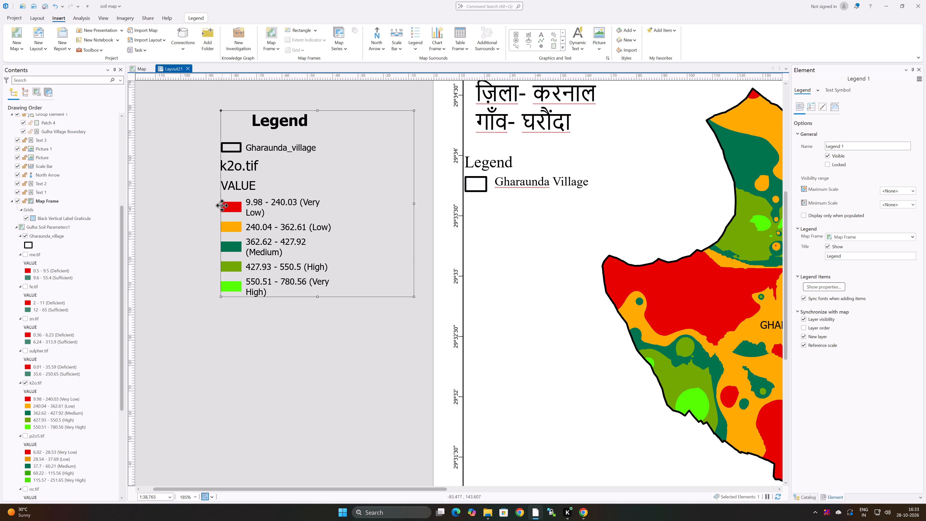
pyautogui.moveTo(220, 203); pyautogui.dragTo(190, 207)
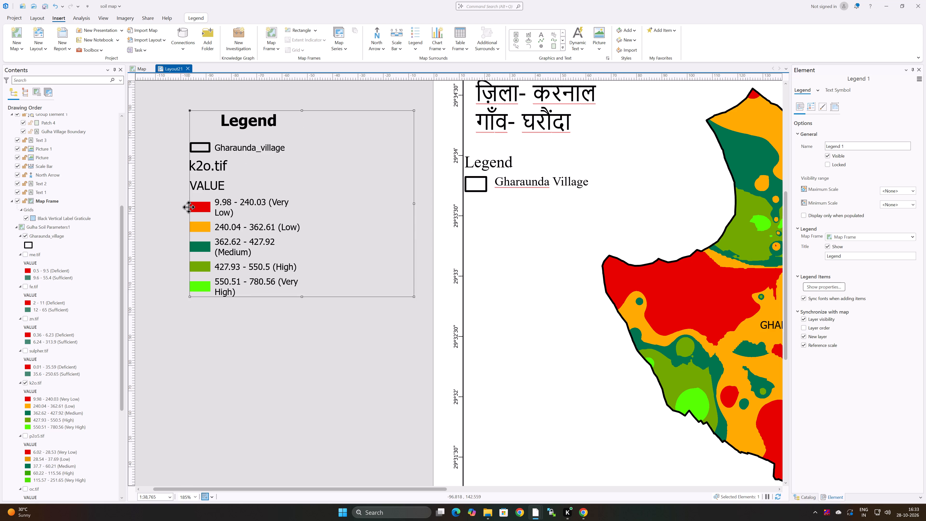
pyautogui.moveTo(188, 204); pyautogui.dragTo(162, 205)
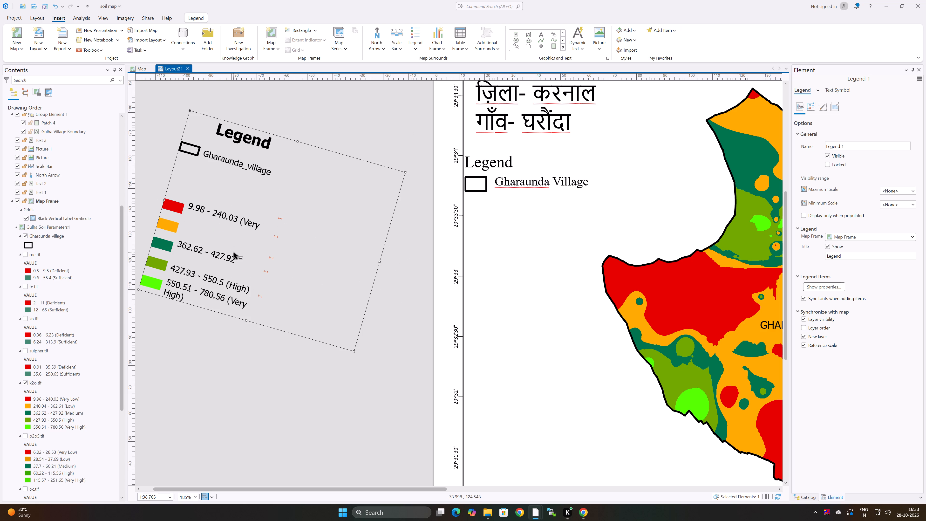
pyautogui.hotkey('ctrl', 'z')
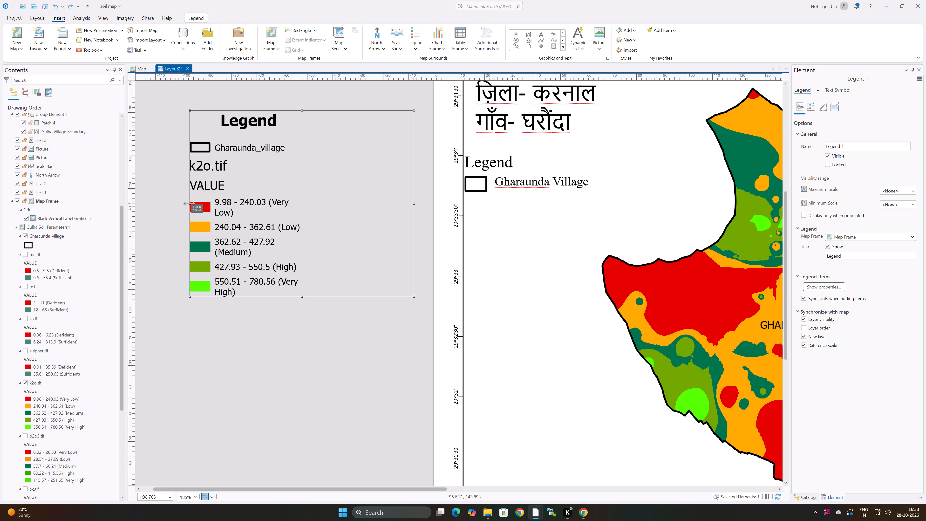
pyautogui.moveTo(189, 204); pyautogui.dragTo(157, 206)
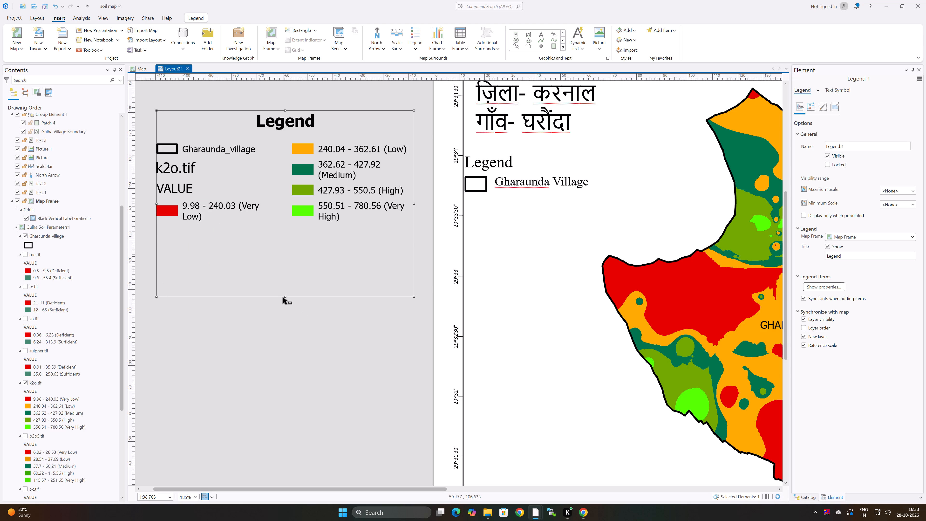
pyautogui.moveTo(285, 298); pyautogui.dragTo(285, 376)
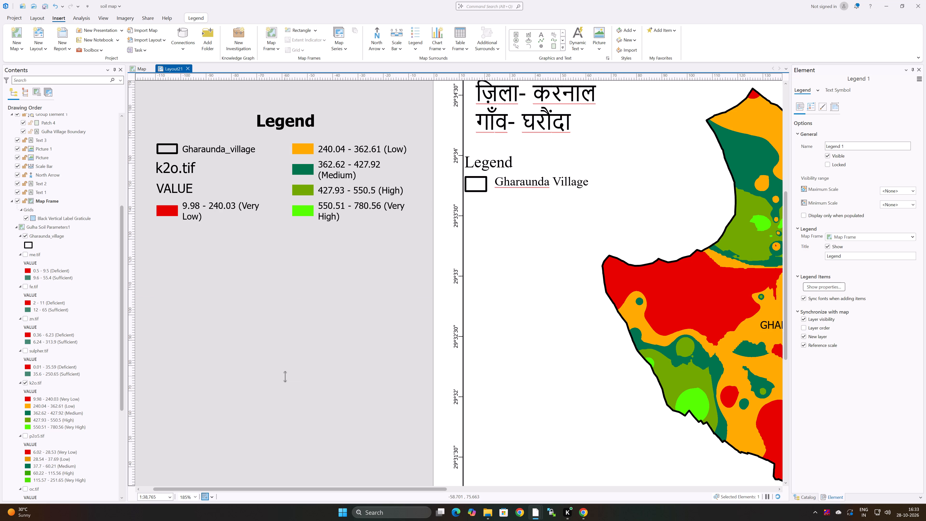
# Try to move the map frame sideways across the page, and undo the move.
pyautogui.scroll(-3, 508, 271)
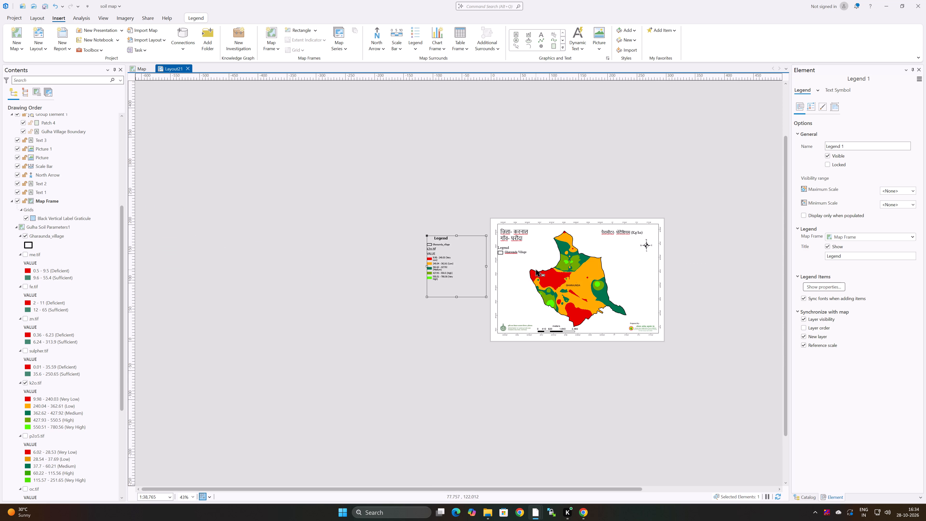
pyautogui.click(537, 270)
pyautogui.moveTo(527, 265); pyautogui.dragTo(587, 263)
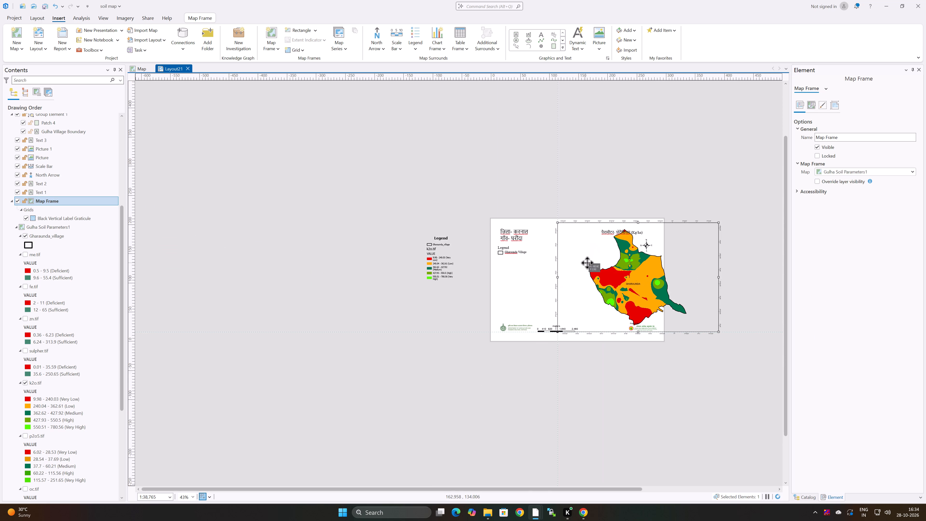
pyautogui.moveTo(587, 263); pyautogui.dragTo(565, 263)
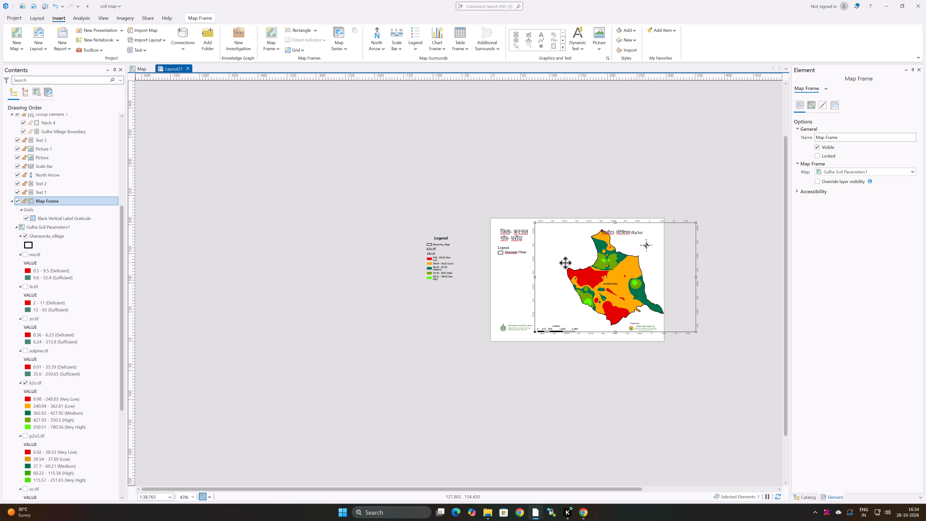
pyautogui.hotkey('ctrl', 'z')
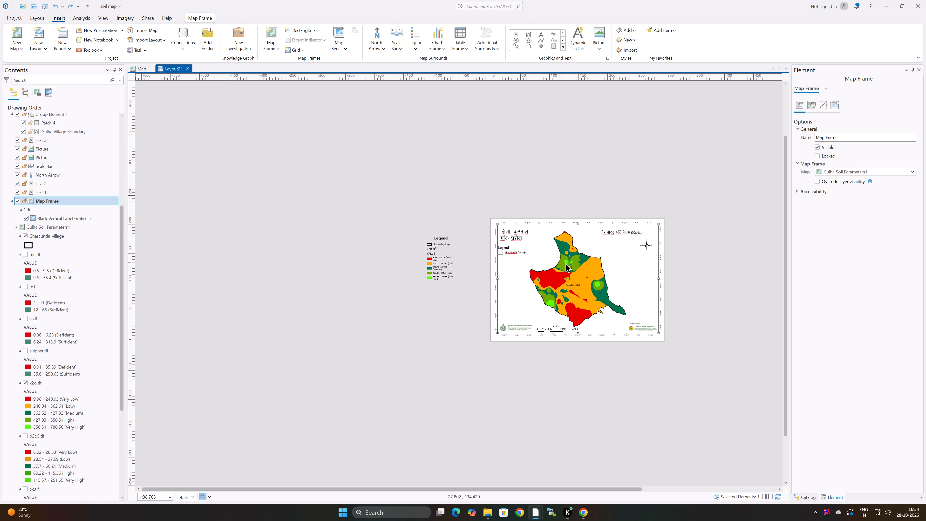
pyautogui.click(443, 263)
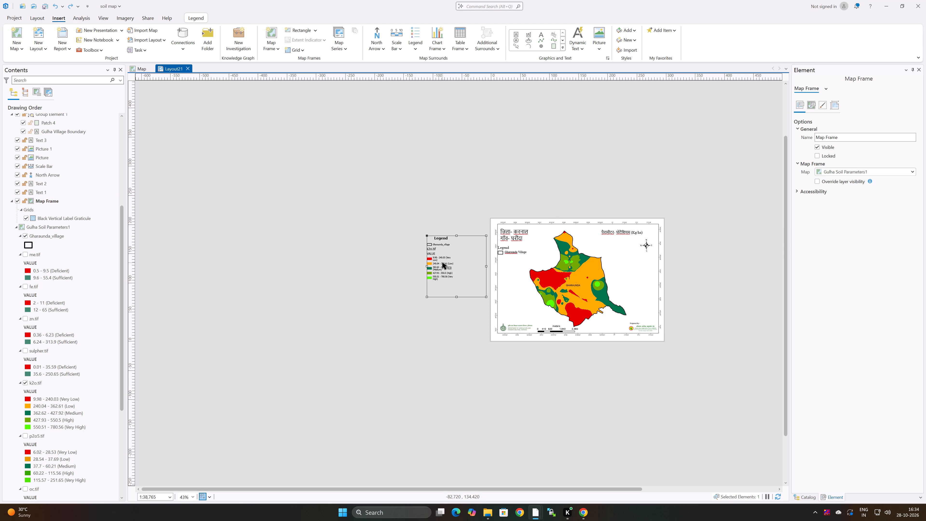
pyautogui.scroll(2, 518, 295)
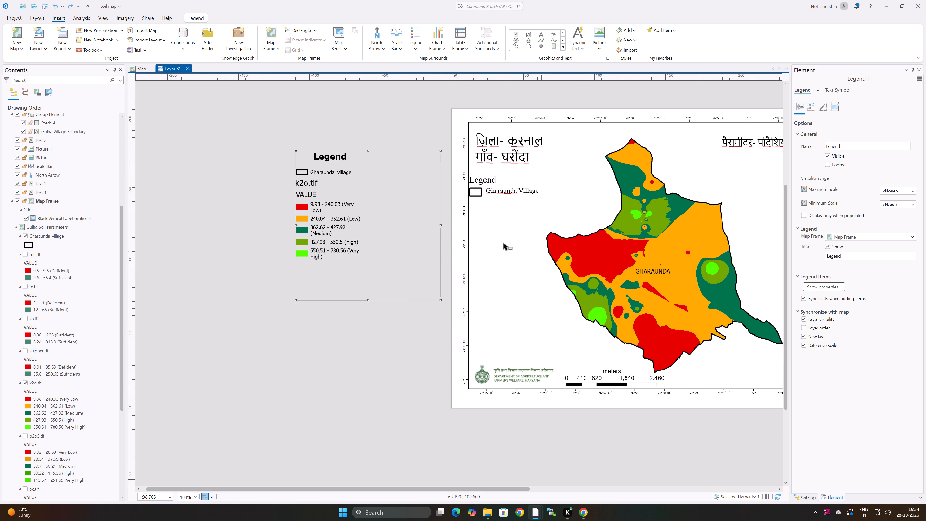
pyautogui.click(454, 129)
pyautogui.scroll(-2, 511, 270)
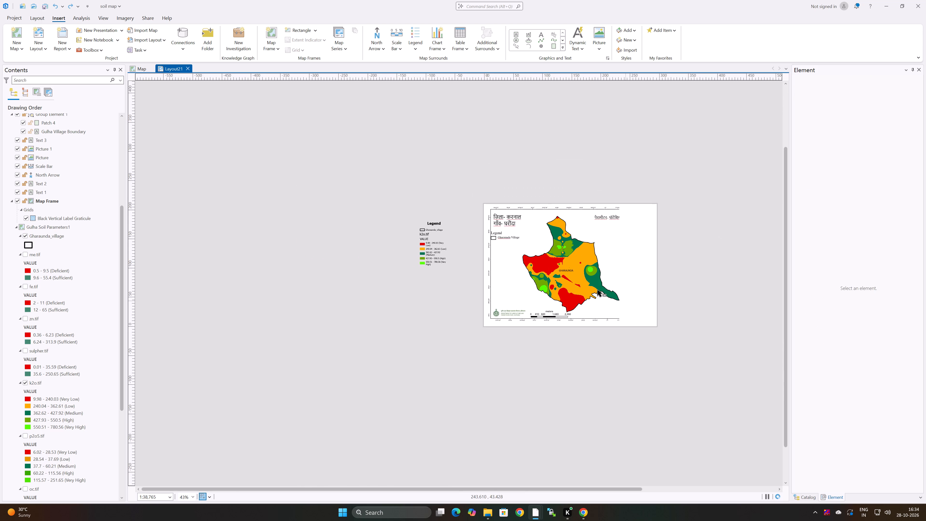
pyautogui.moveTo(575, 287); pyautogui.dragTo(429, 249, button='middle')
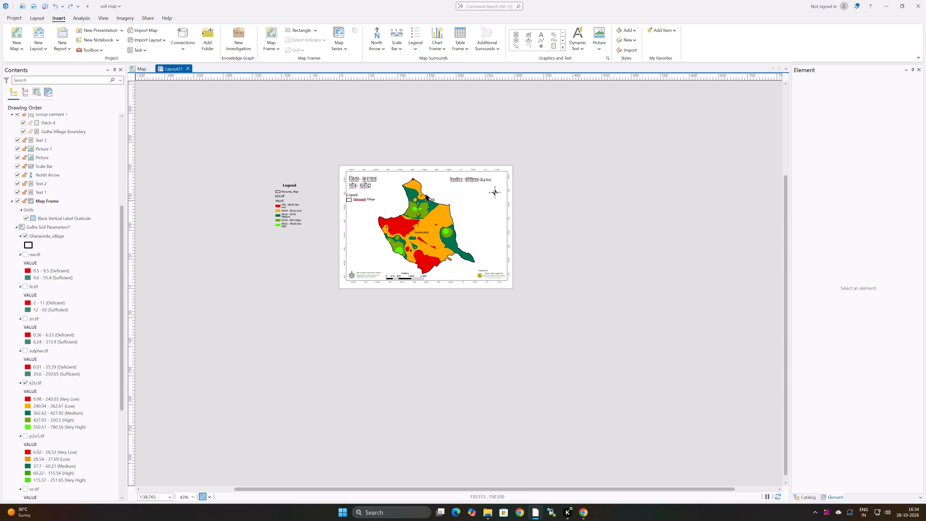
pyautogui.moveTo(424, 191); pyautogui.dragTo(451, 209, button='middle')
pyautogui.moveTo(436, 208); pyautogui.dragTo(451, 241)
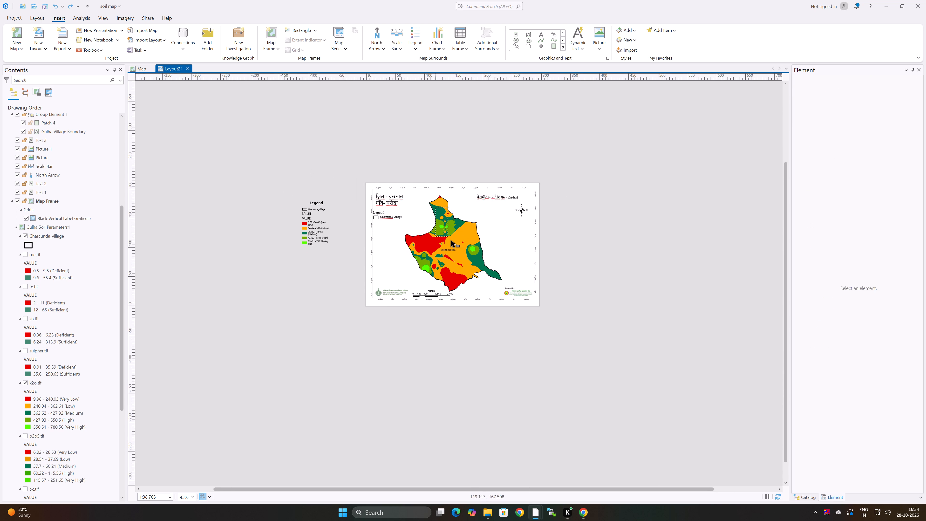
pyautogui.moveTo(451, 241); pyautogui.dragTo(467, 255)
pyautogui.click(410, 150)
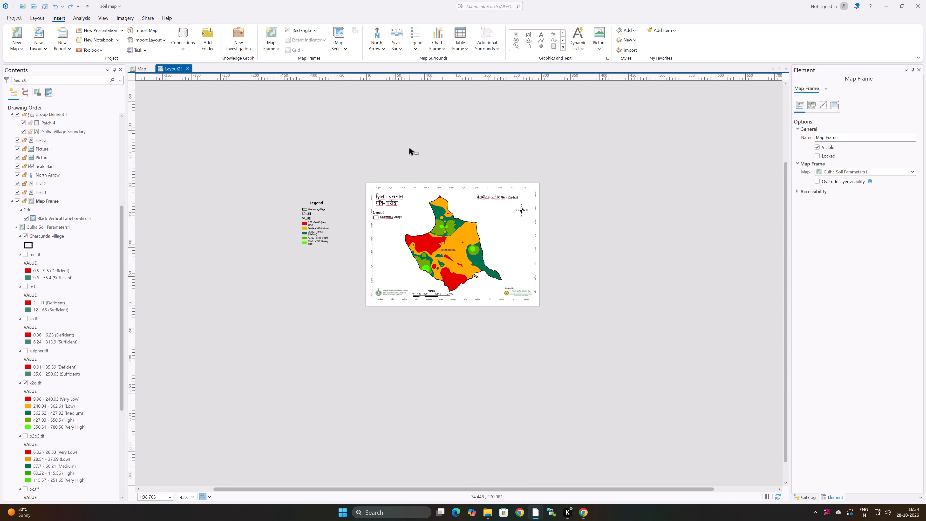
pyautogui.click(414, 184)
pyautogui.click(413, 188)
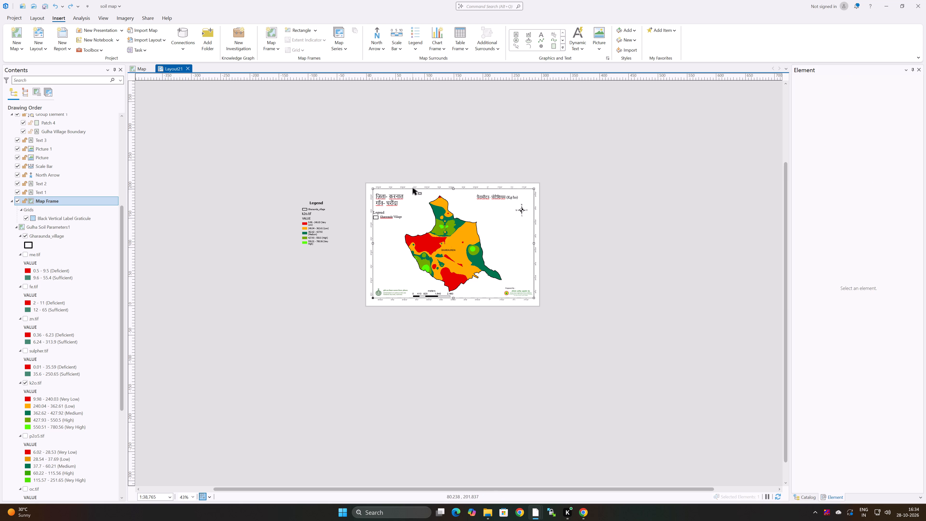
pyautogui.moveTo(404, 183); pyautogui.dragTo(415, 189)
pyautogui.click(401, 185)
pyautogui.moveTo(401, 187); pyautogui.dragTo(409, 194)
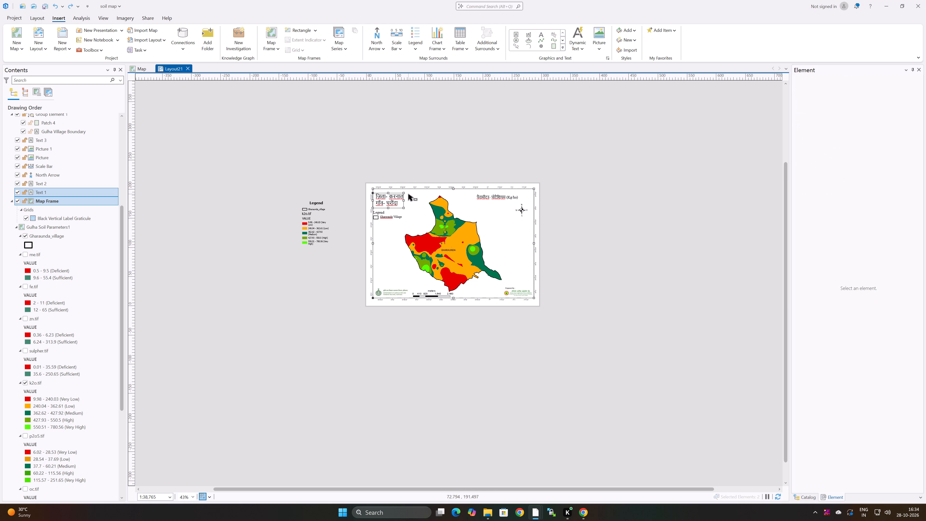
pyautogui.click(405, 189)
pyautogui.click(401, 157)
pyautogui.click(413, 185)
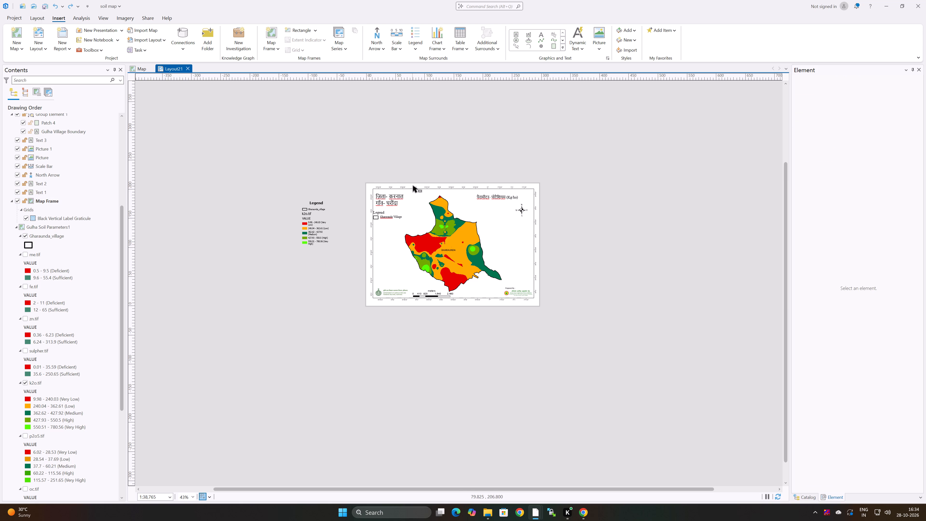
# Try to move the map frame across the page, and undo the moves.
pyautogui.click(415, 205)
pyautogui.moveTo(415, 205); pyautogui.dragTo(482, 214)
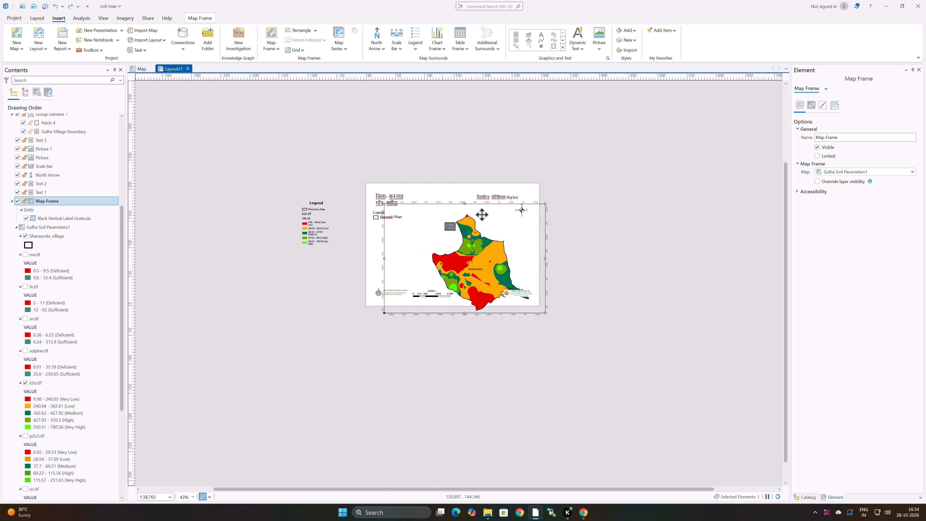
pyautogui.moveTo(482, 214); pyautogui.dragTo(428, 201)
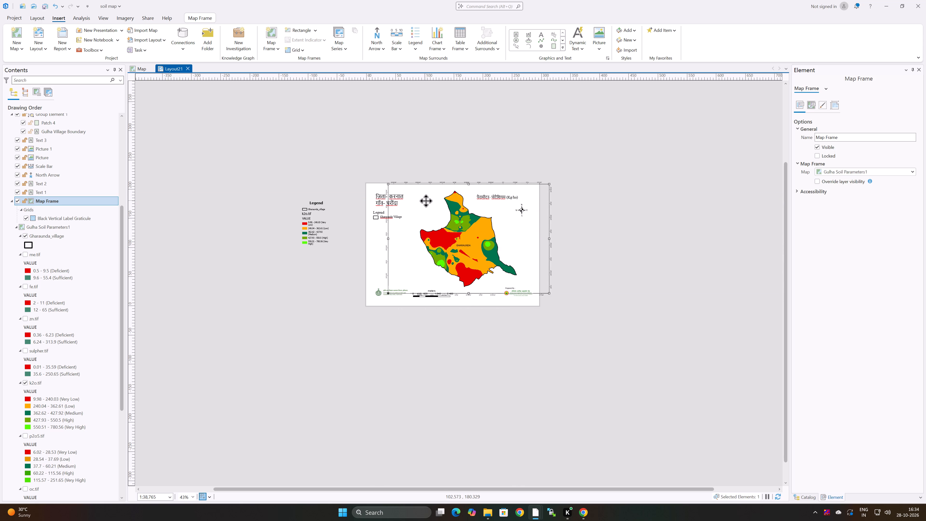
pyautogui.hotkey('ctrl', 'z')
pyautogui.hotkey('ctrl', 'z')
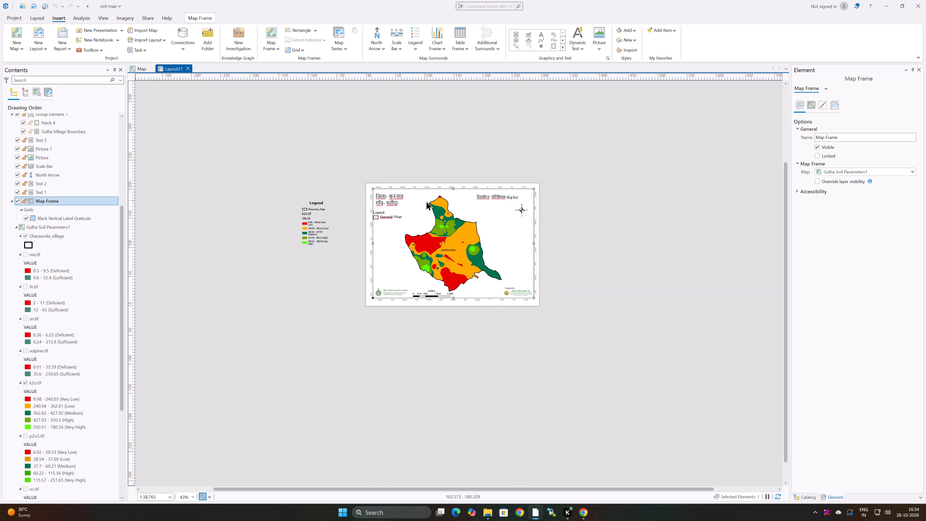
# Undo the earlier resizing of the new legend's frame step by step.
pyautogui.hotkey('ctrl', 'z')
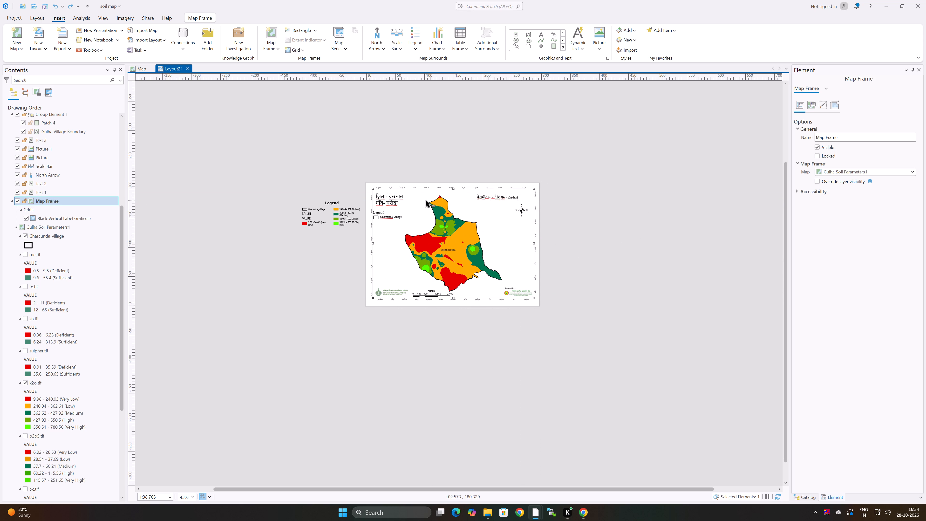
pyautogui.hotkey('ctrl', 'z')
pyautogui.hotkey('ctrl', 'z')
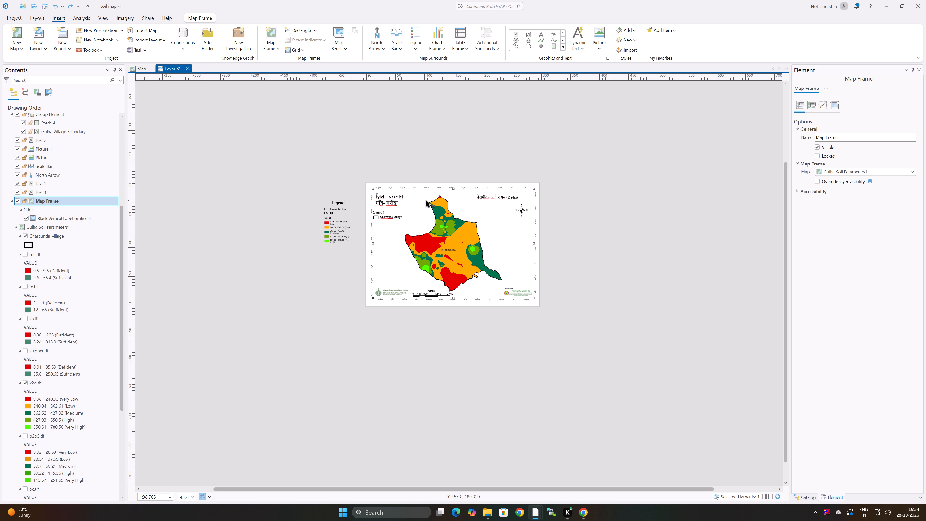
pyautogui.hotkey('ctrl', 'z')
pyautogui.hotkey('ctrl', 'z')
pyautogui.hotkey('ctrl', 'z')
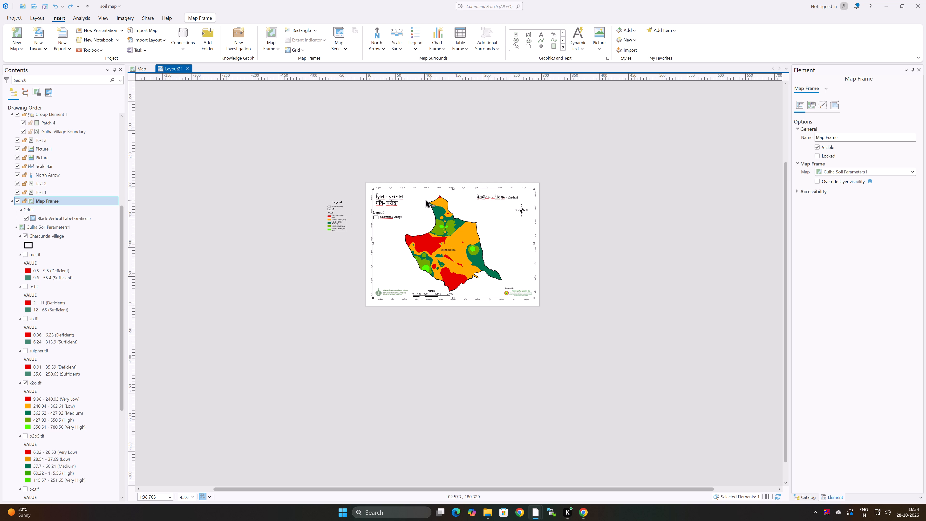
# Delete the legend beside the page that lists Gharaunda_village together with the k2o.tif classes.
pyautogui.scroll(3, 366, 218)
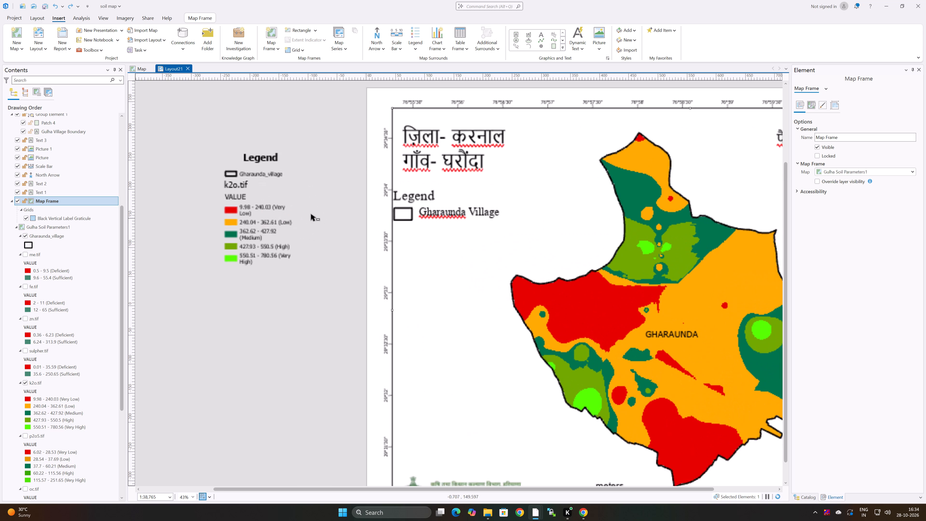
pyautogui.moveTo(204, 136); pyautogui.dragTo(301, 305)
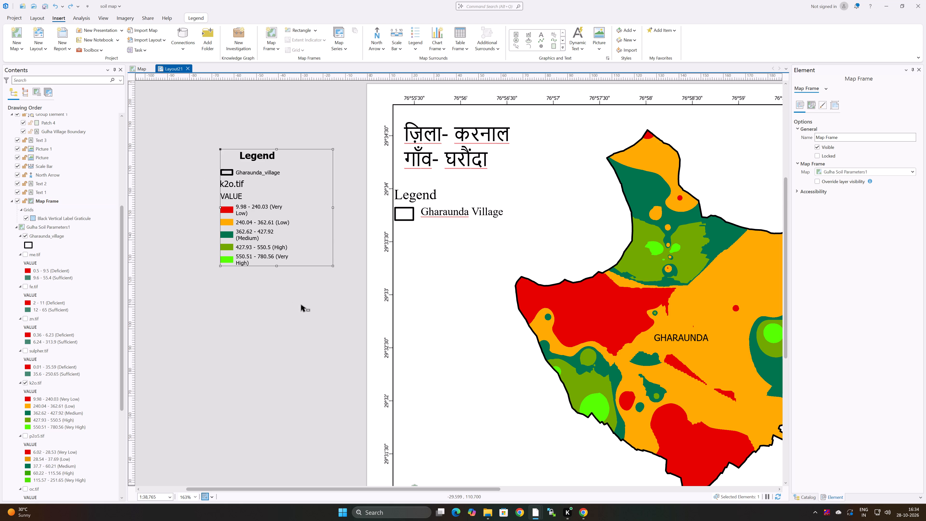
pyautogui.press('Delete')
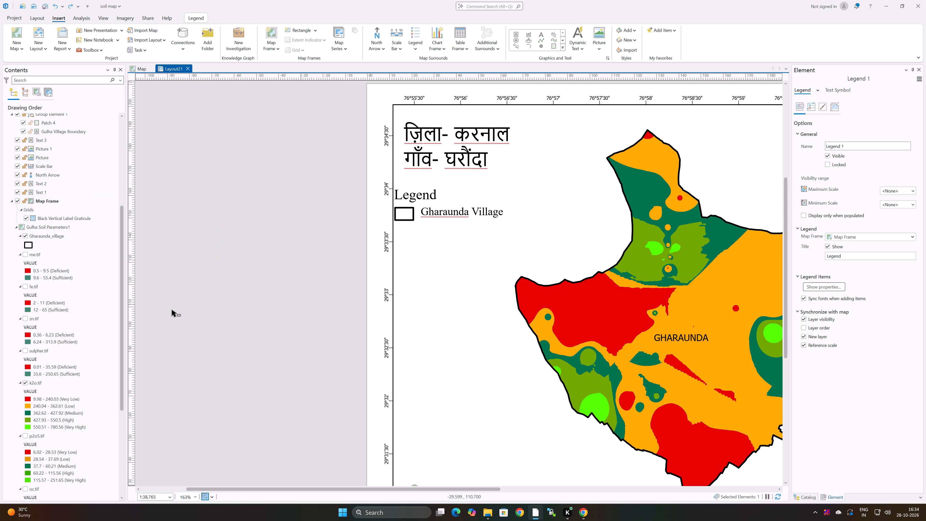
# Insert a new legend for only the k2o.tif layer in a large frame on the blank area well away from the page.
pyautogui.click(417, 33)
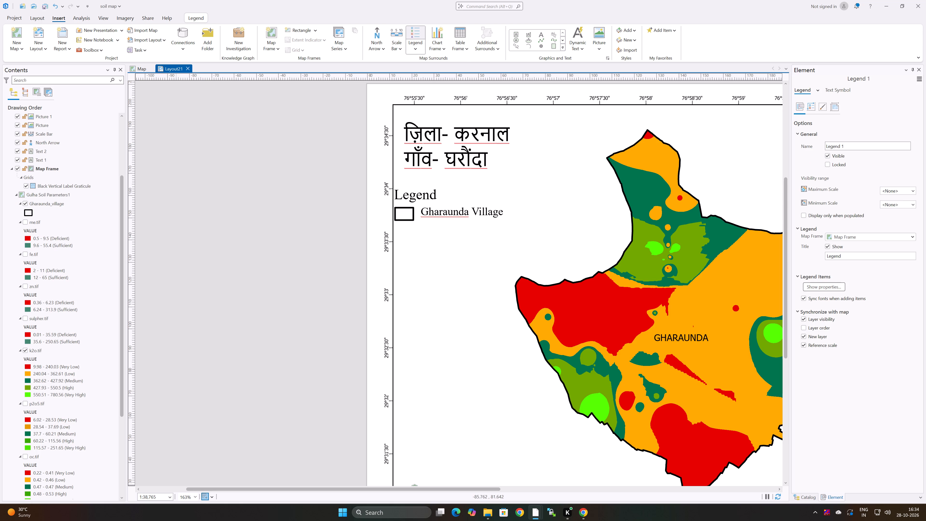
pyautogui.click(64, 348)
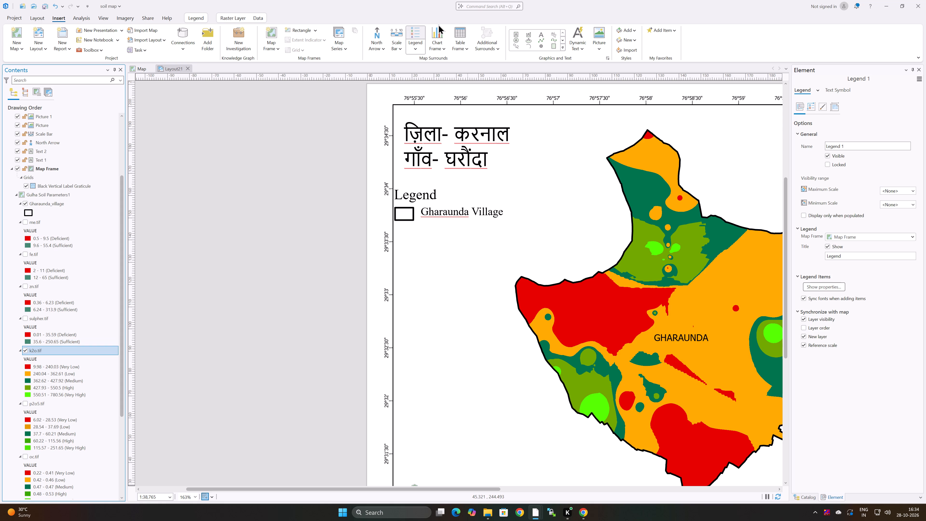
pyautogui.click(413, 30)
pyautogui.scroll(-2, 200, 206)
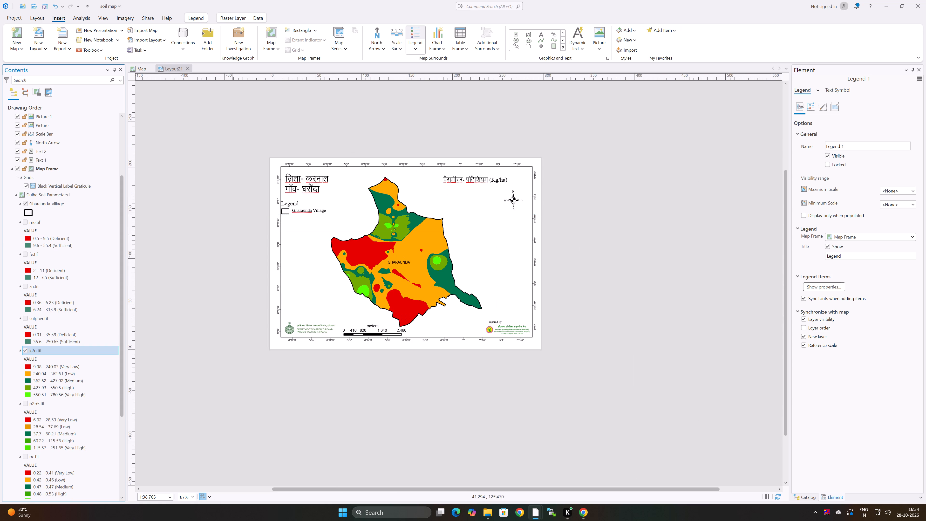
pyautogui.scroll(-1, 300, 213)
pyautogui.moveTo(306, 215); pyautogui.dragTo(579, 247, button='middle')
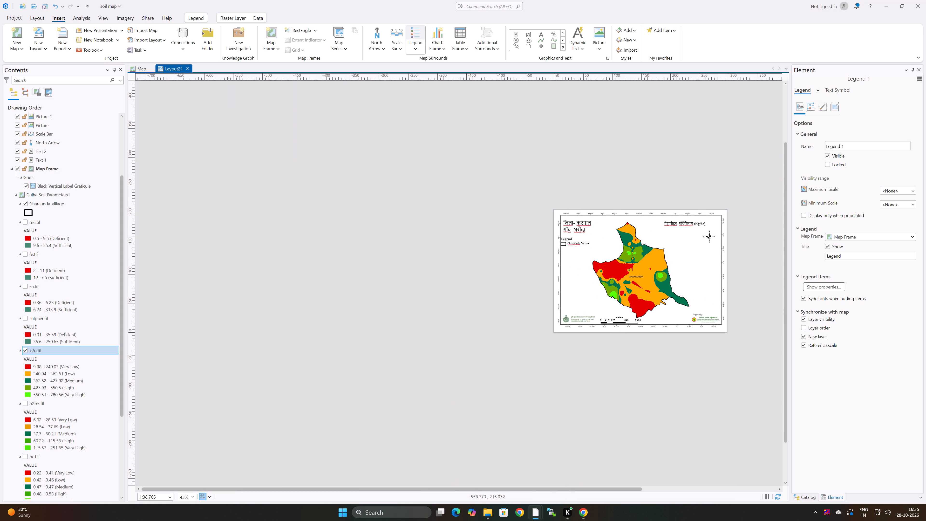
pyautogui.moveTo(210, 192); pyautogui.dragTo(394, 391)
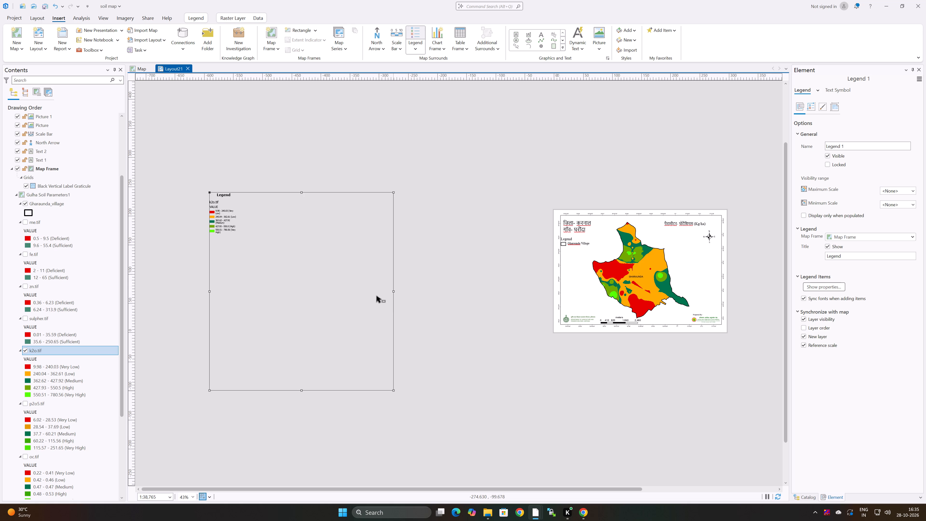
# Resize the k2o.tif legend's frame, shrinking it towards its entries and enlarging it again in height and width.
pyautogui.scroll(1, 277, 325)
pyautogui.scroll(-2, 243, 234)
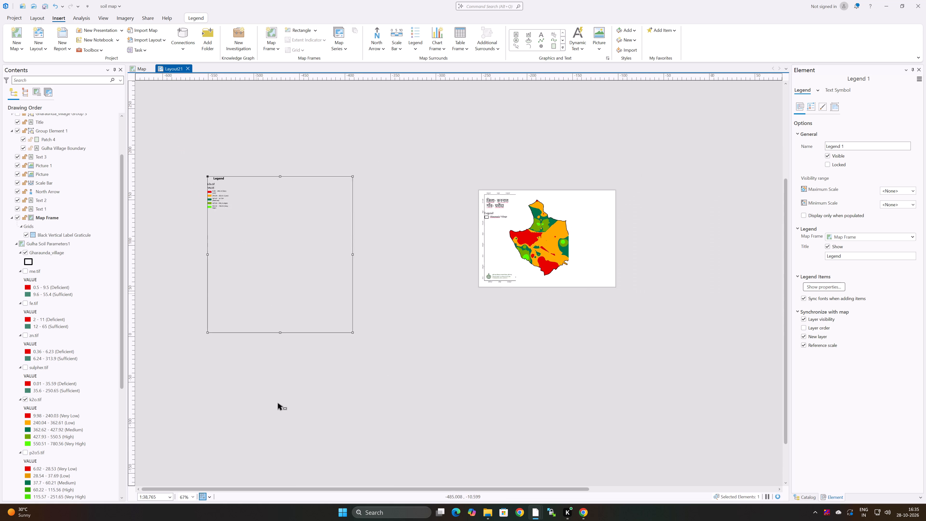
pyautogui.moveTo(273, 314); pyautogui.dragTo(249, 245)
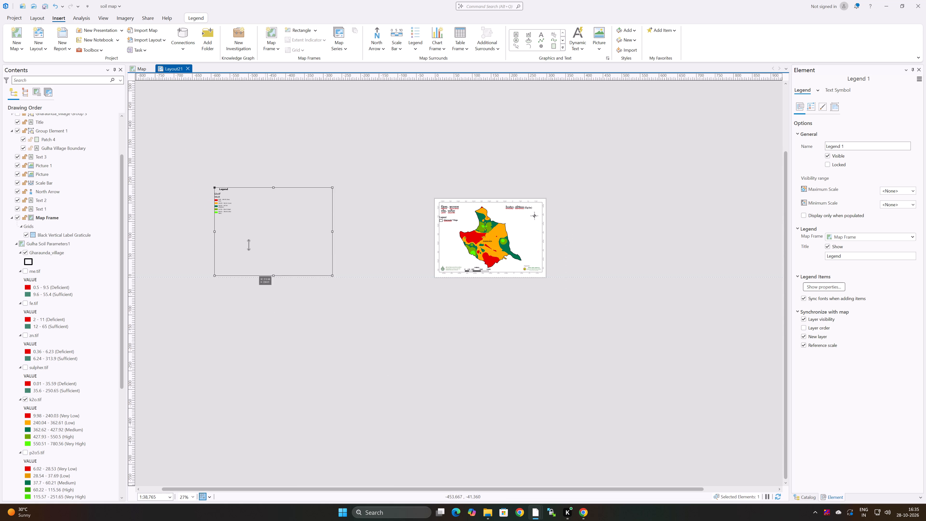
pyautogui.moveTo(249, 245); pyautogui.dragTo(228, 216)
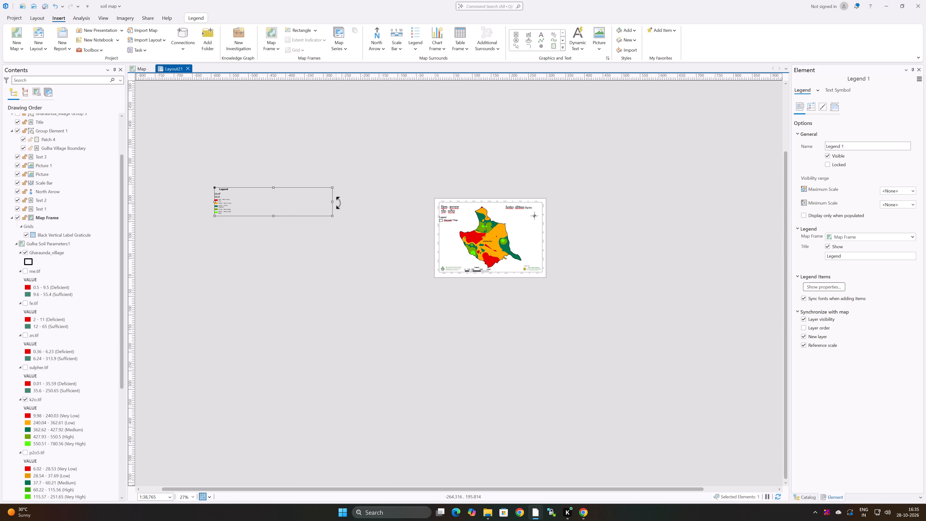
pyautogui.moveTo(332, 201); pyautogui.dragTo(260, 216)
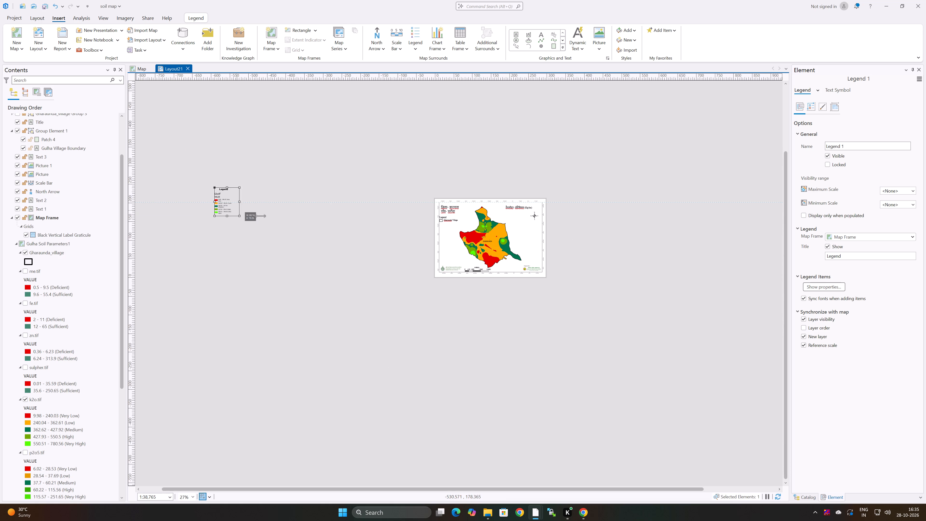
pyautogui.moveTo(260, 216); pyautogui.dragTo(267, 218)
pyautogui.scroll(3, 229, 216)
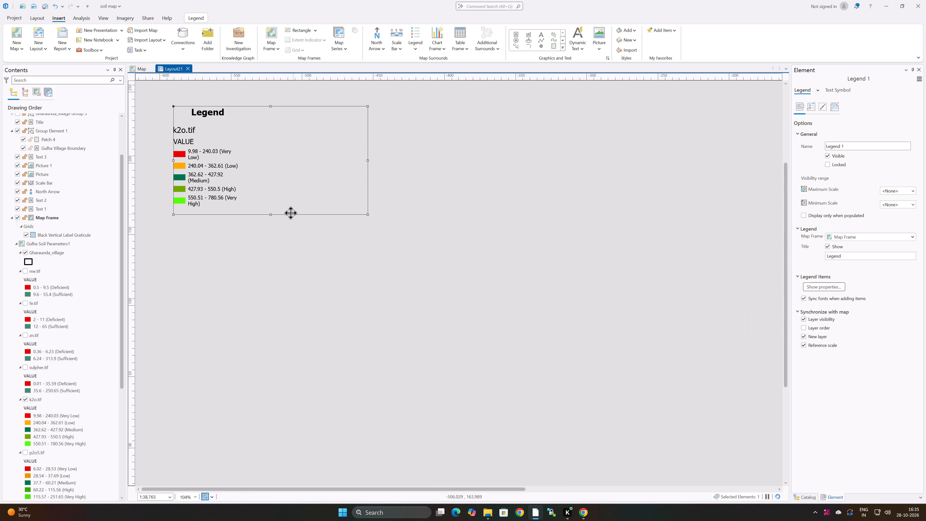
pyautogui.moveTo(270, 215); pyautogui.dragTo(267, 267)
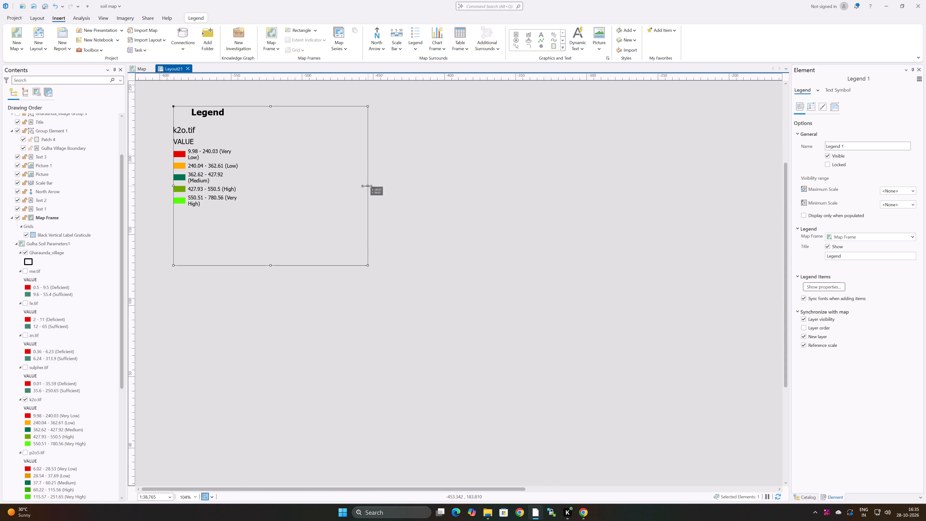
pyautogui.moveTo(368, 186); pyautogui.dragTo(412, 191)
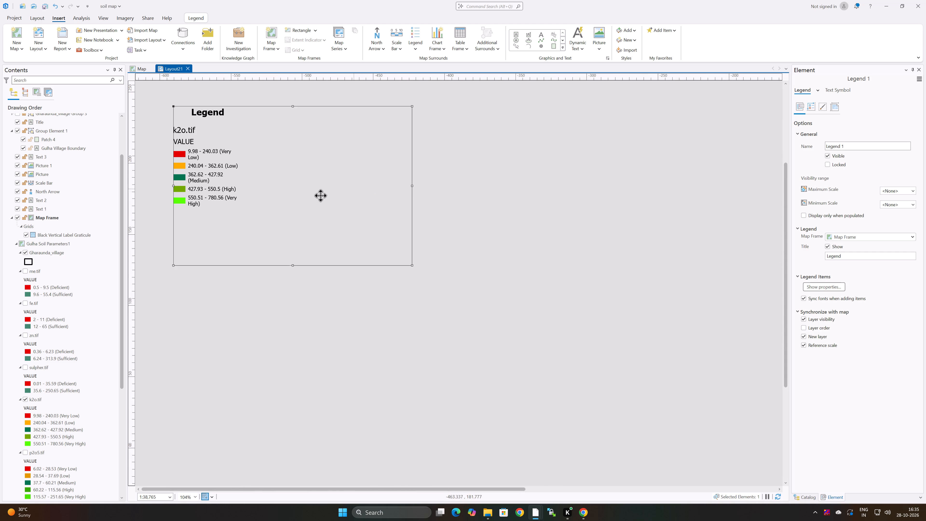
pyautogui.click(414, 186)
pyautogui.moveTo(250, 172); pyautogui.dragTo(243, 175)
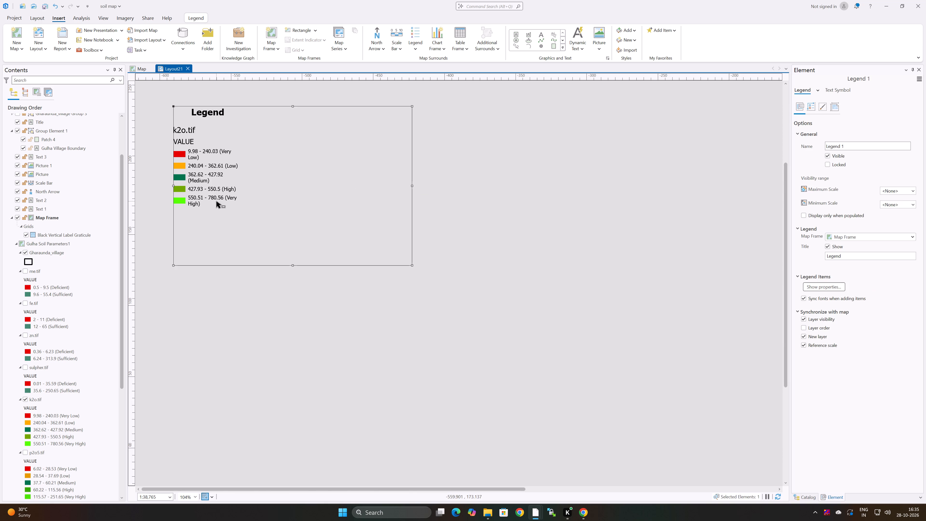
# Convert the k2o.tif legend to graphics.
pyautogui.doubleClick(217, 198)
pyautogui.doubleClick(217, 197)
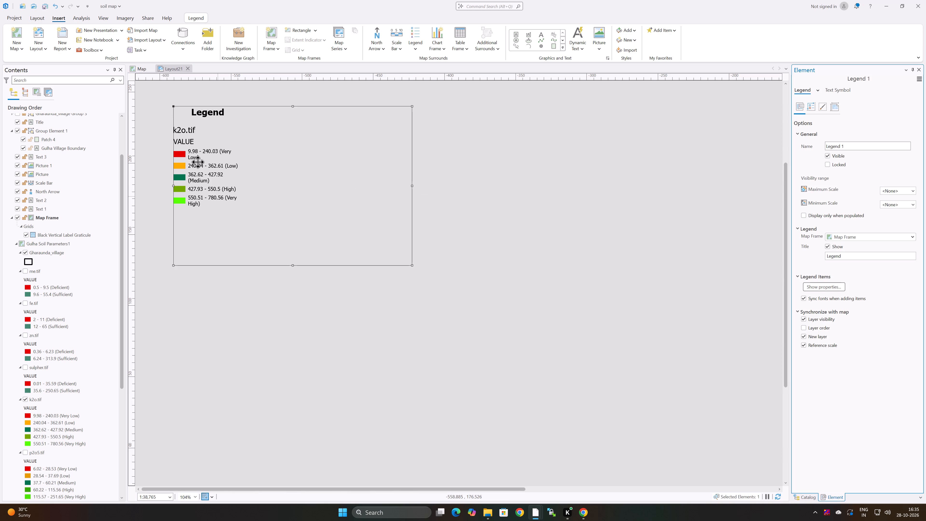
pyautogui.rightClick(198, 161)
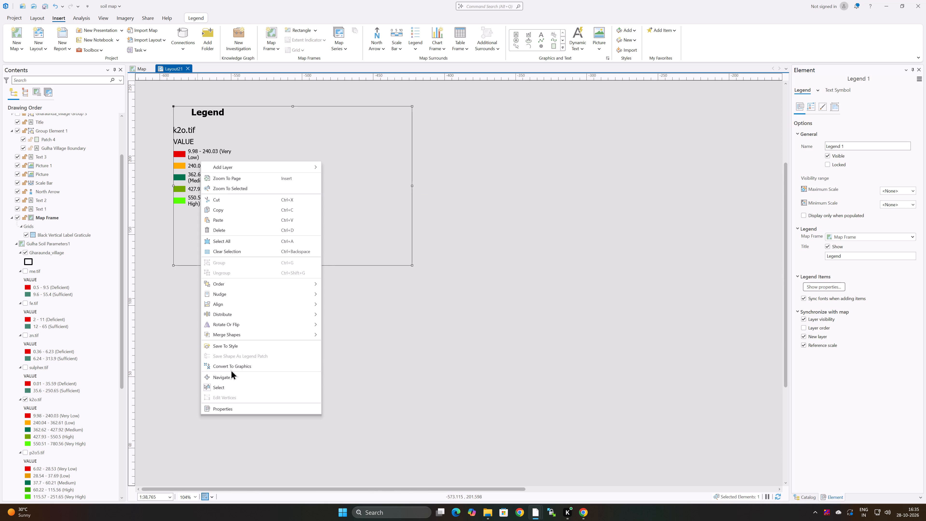
pyautogui.click(231, 365)
# Widen the 550.51 - 780.56 (Very High) and 362.62 - 427.92 (Medium) labels to fit one line, and lower the Medium label level with its swatch.
pyautogui.click(210, 195)
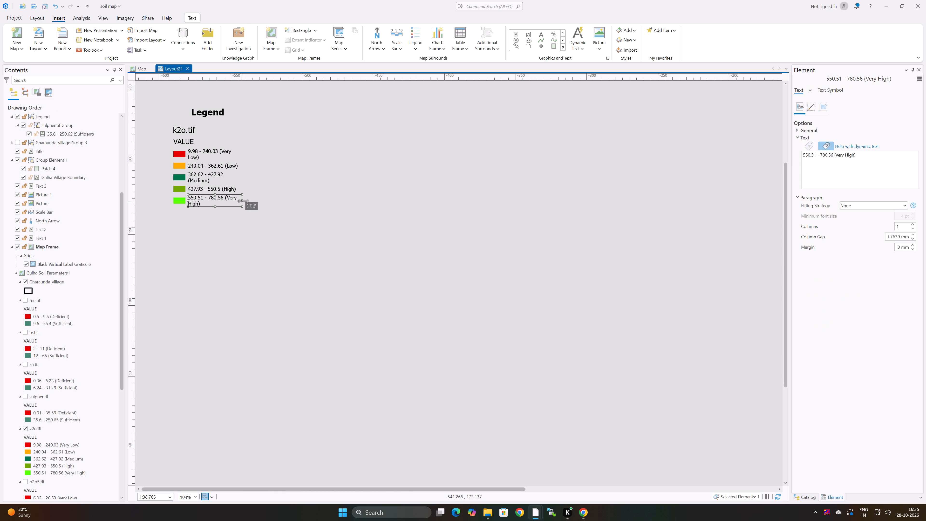
pyautogui.moveTo(243, 201); pyautogui.dragTo(254, 201)
pyautogui.click(237, 181)
pyautogui.click(217, 176)
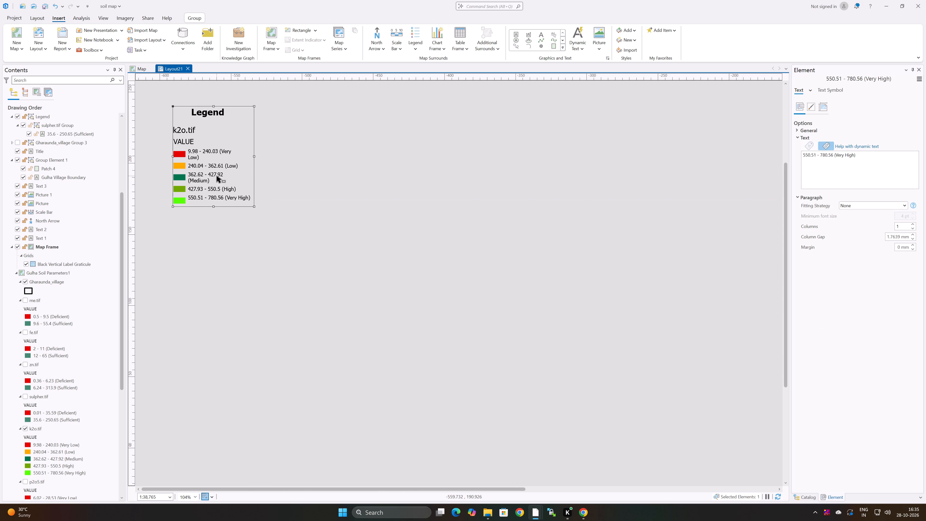
pyautogui.click(214, 173)
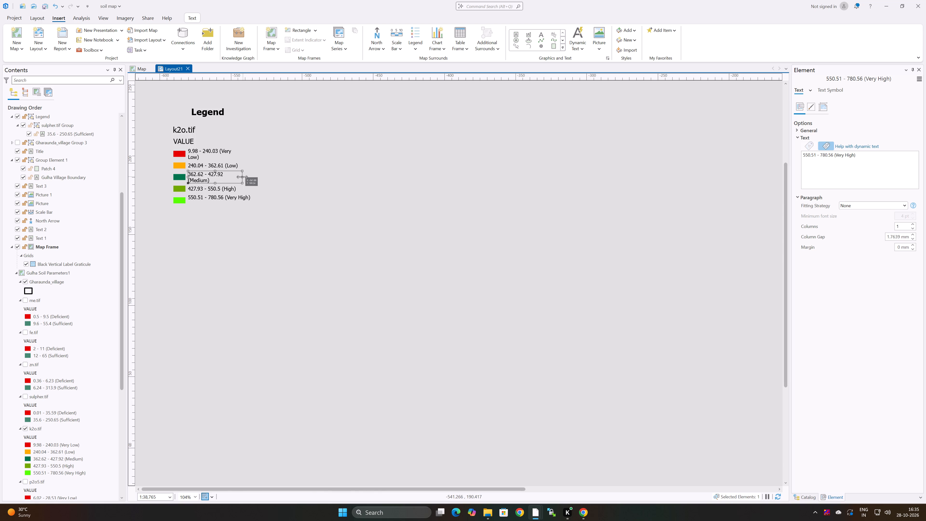
pyautogui.moveTo(241, 177); pyautogui.dragTo(260, 177)
pyautogui.moveTo(218, 176); pyautogui.dragTo(217, 179)
pyautogui.click(287, 189)
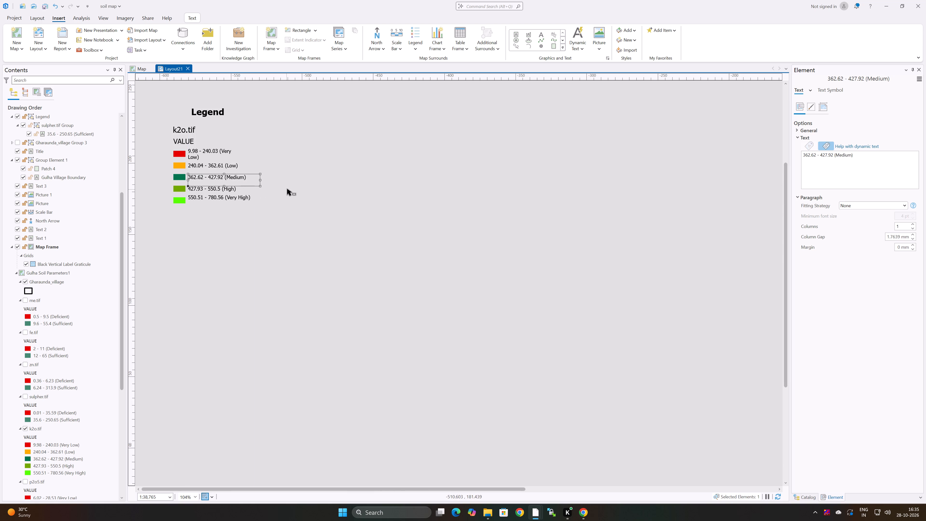
# Delete the k2o.tif heading, the VALUE heading and the Legend title text from the converted k2o.tif legend.
pyautogui.doubleClick(189, 128)
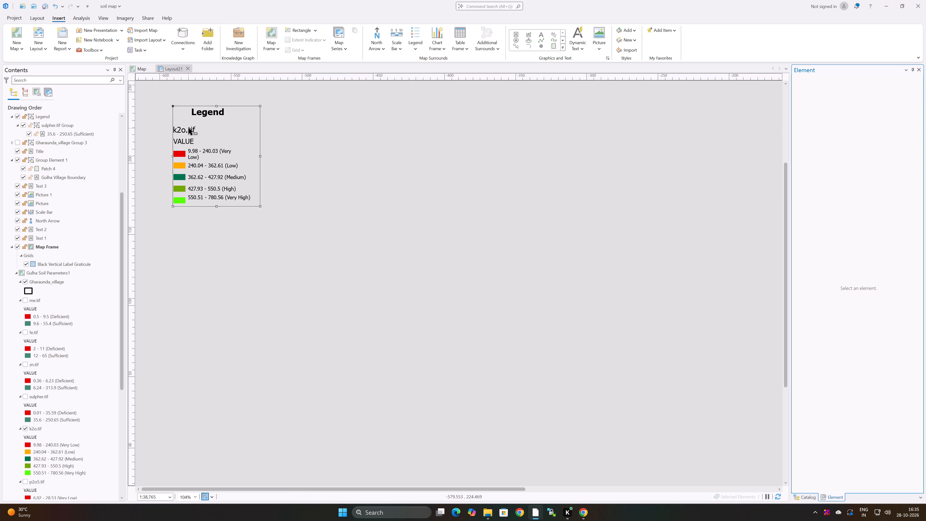
pyautogui.click(202, 130)
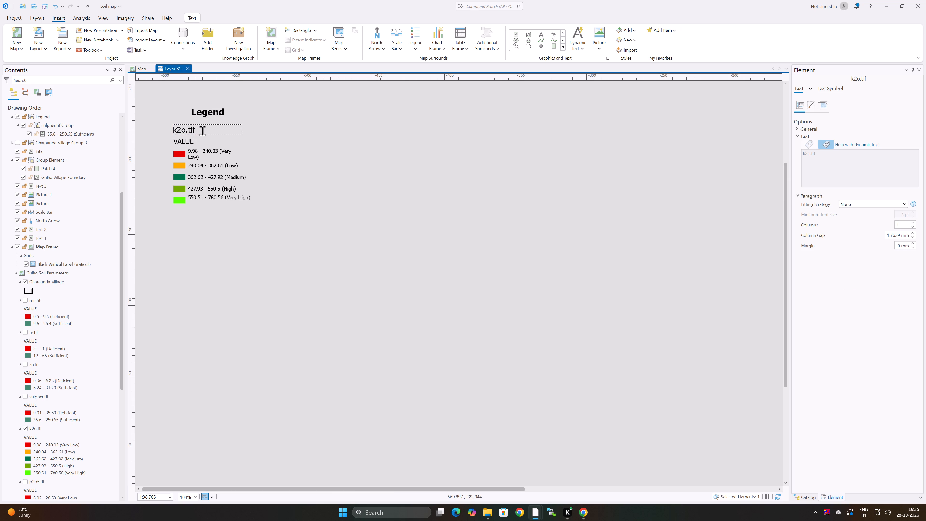
pyautogui.press('Delete')
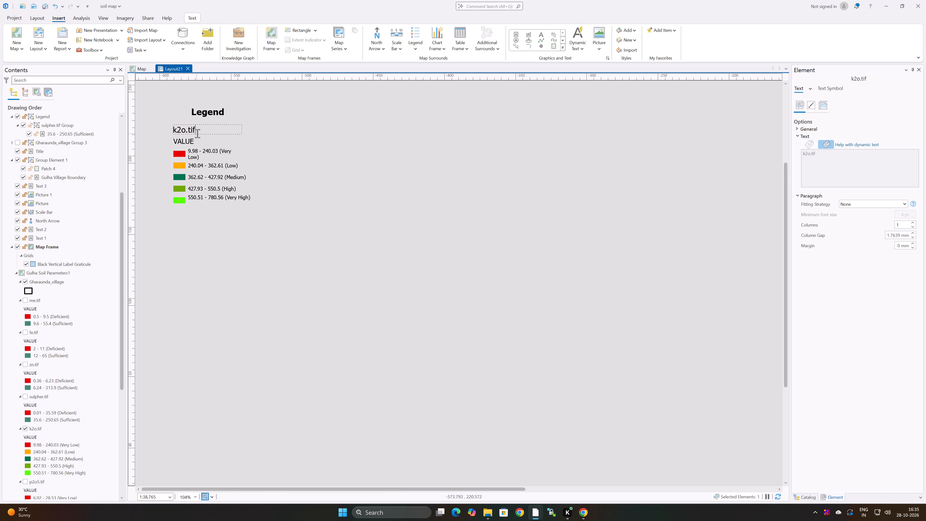
pyautogui.press('Delete')
pyautogui.click(198, 132)
pyautogui.click(206, 117)
pyautogui.press('Delete')
pyautogui.doubleClick(192, 140)
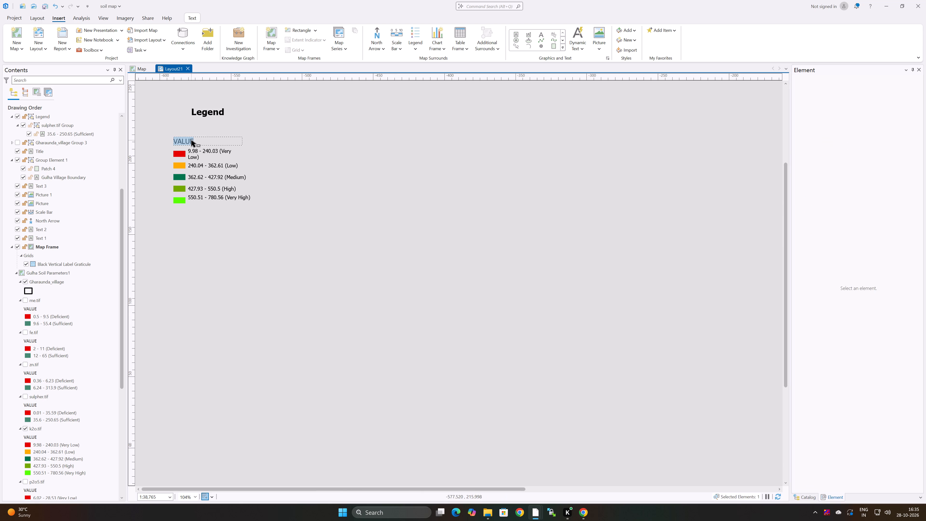
pyautogui.press('Delete')
pyautogui.doubleClick(210, 110)
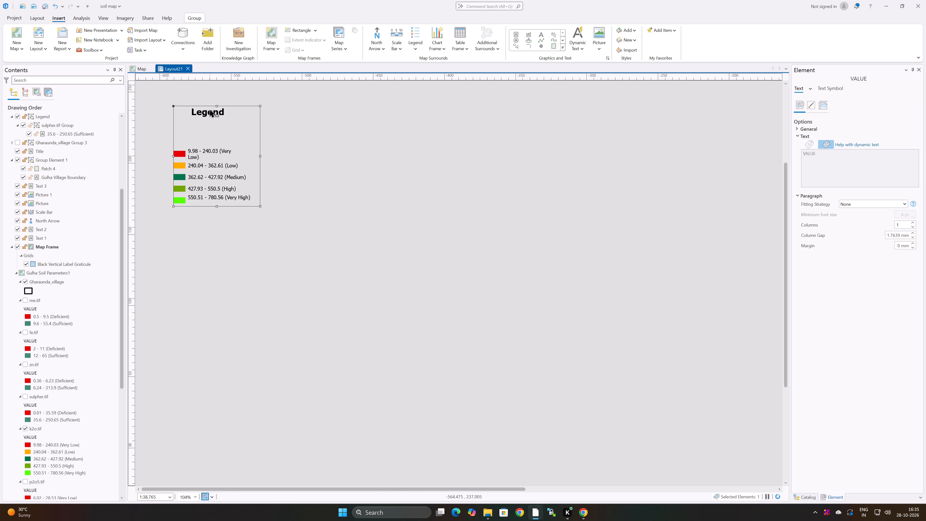
pyautogui.click(211, 114)
pyautogui.click(413, 115)
pyautogui.doubleClick(218, 112)
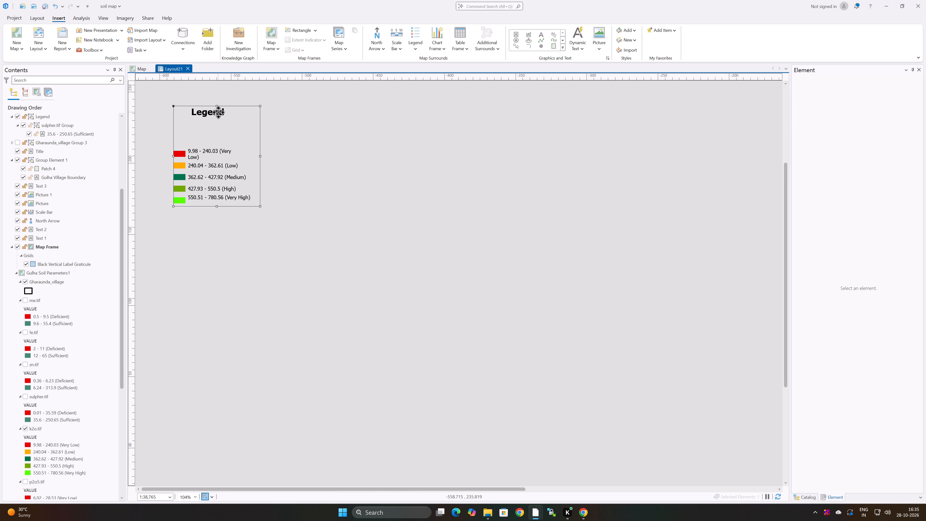
pyautogui.press('Delete')
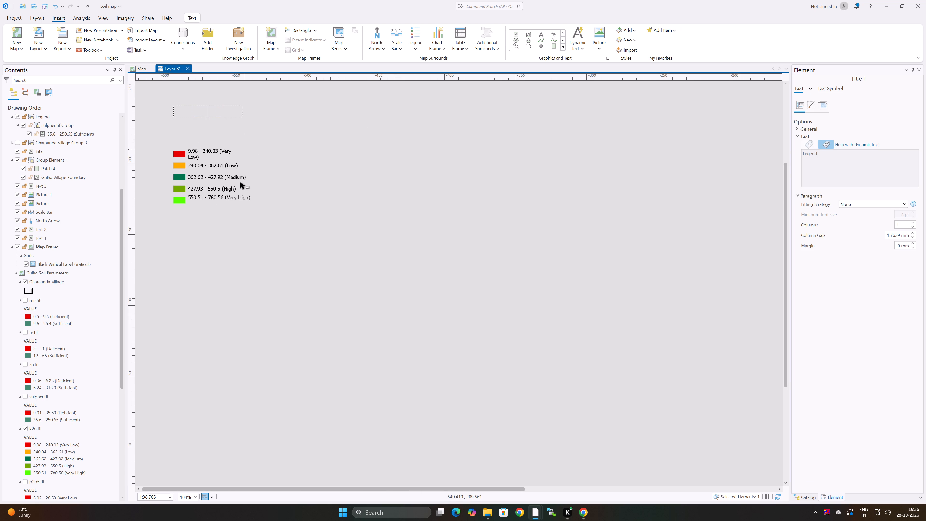
# Widen the 9.98 - 240.03 (Very Low) label to fit one line and lower it level with its red swatch.
pyautogui.doubleClick(217, 151)
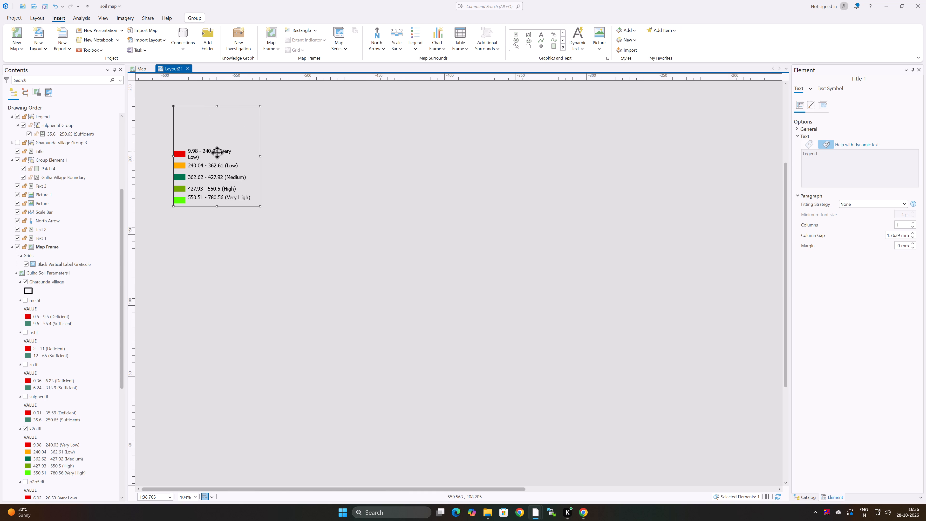
pyautogui.click(217, 152)
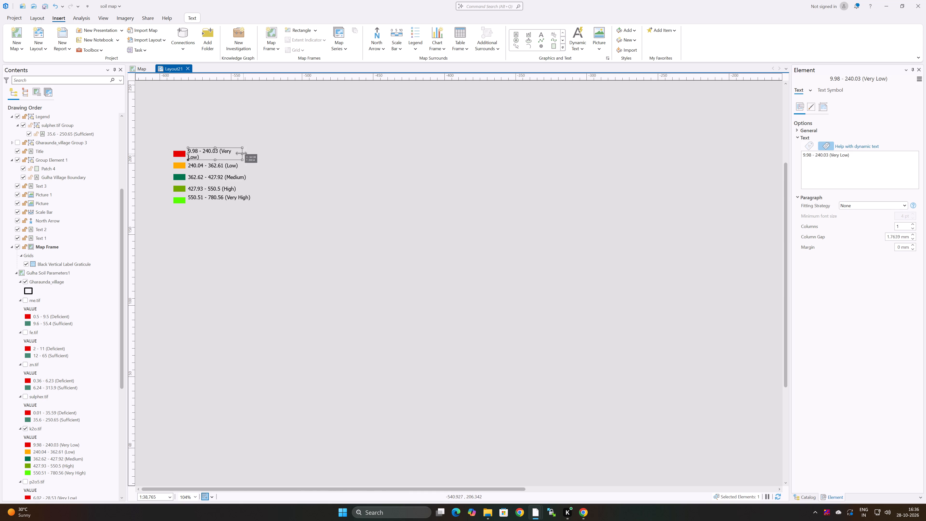
pyautogui.moveTo(241, 153); pyautogui.dragTo(252, 153)
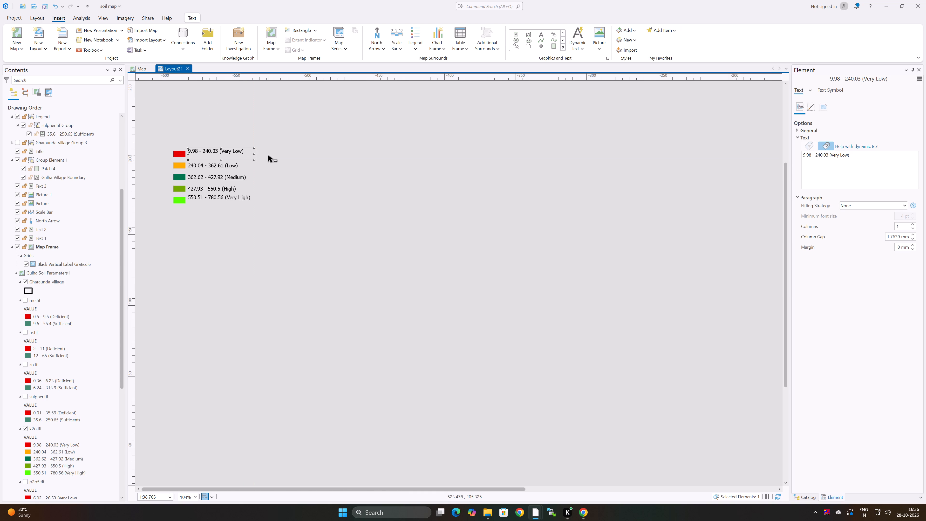
pyautogui.click(268, 156)
pyautogui.click(219, 150)
pyautogui.click(211, 151)
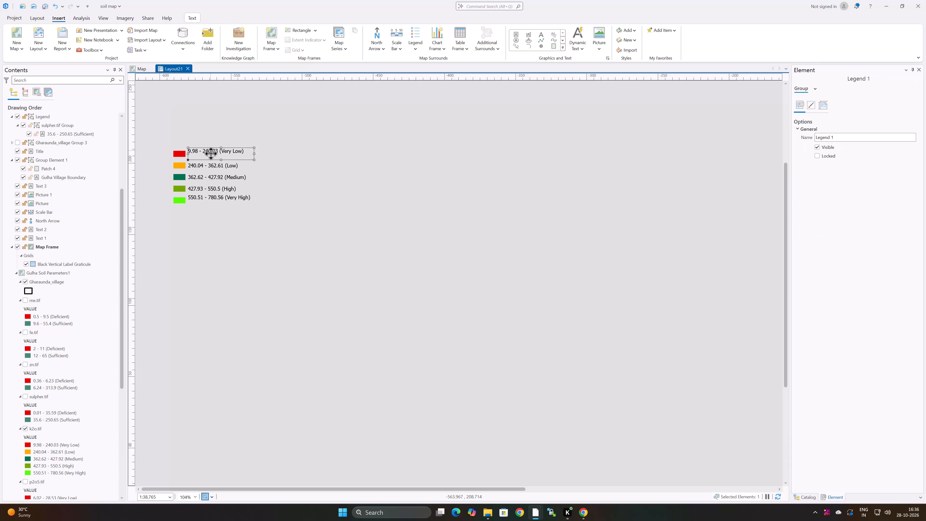
pyautogui.moveTo(210, 151); pyautogui.dragTo(209, 156)
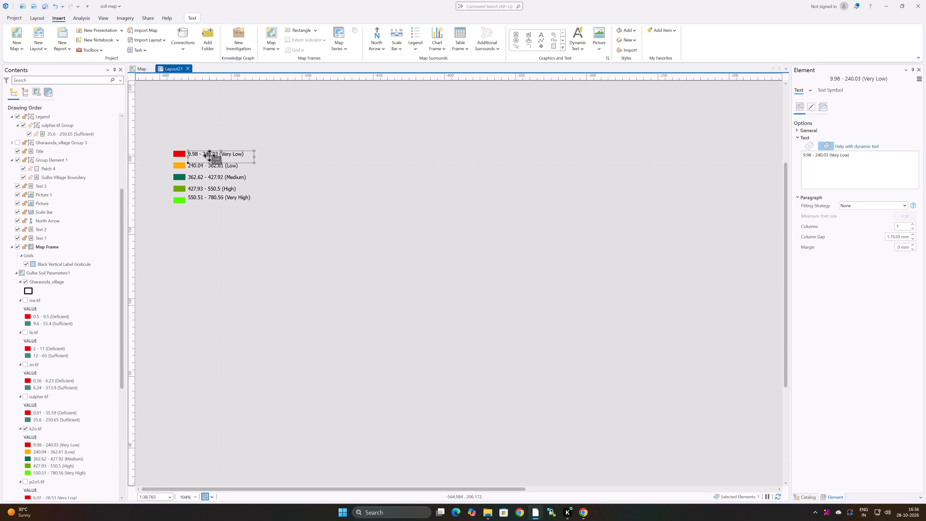
pyautogui.moveTo(209, 156); pyautogui.dragTo(210, 155)
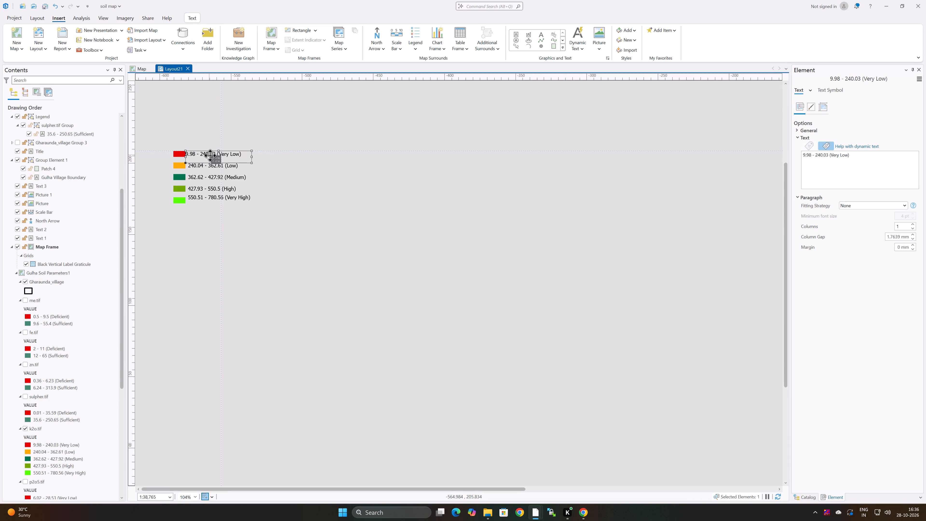
pyautogui.moveTo(210, 155); pyautogui.dragTo(210, 154)
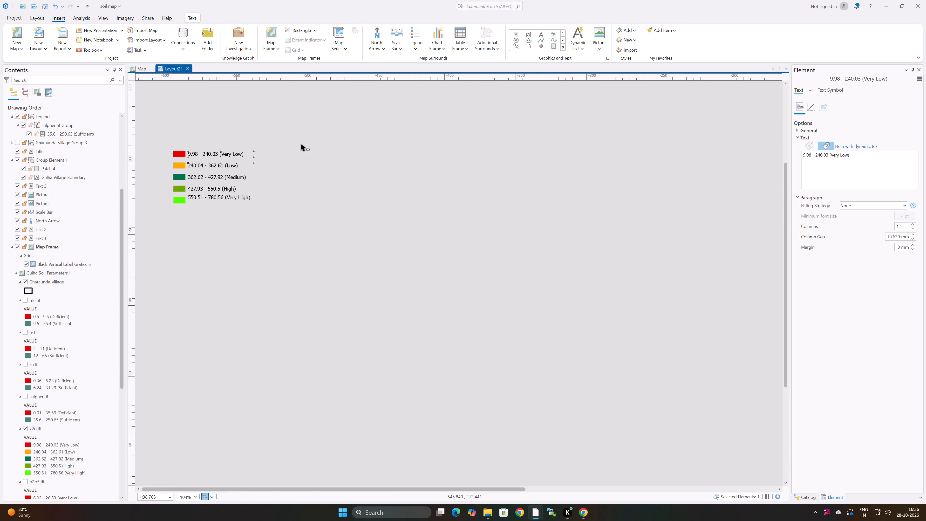
pyautogui.click(306, 144)
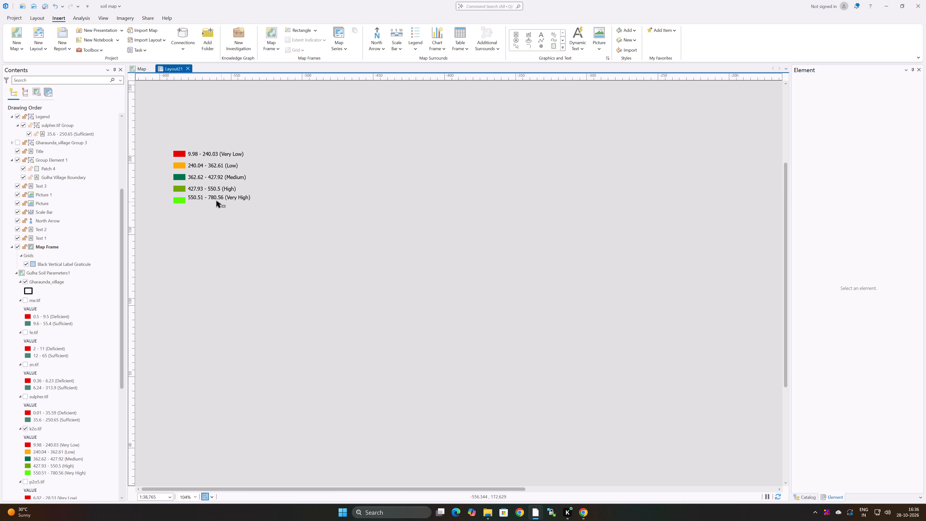
# Lower the 550.51 - 780.56 (Very High) label level with its bright green swatch.
pyautogui.click(211, 197)
pyautogui.click(211, 197)
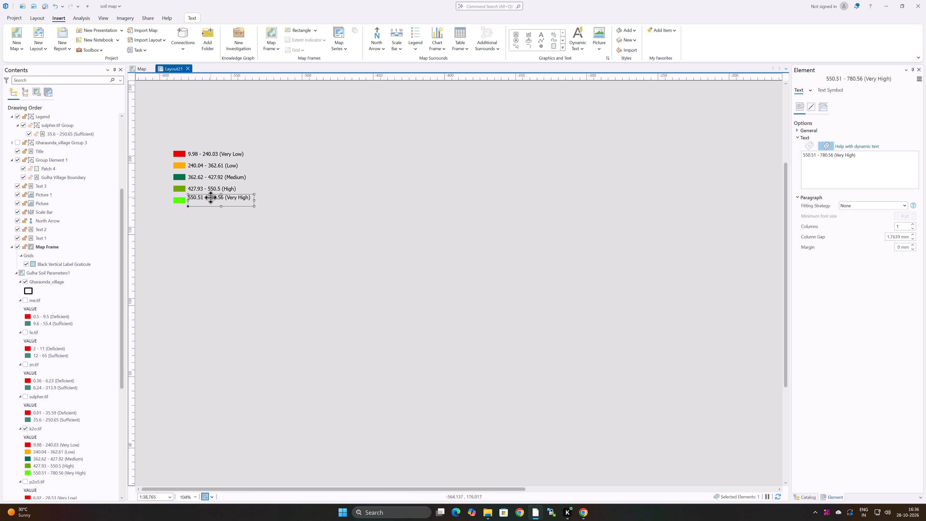
pyautogui.moveTo(211, 197); pyautogui.dragTo(211, 203)
pyautogui.moveTo(209, 197); pyautogui.dragTo(208, 201)
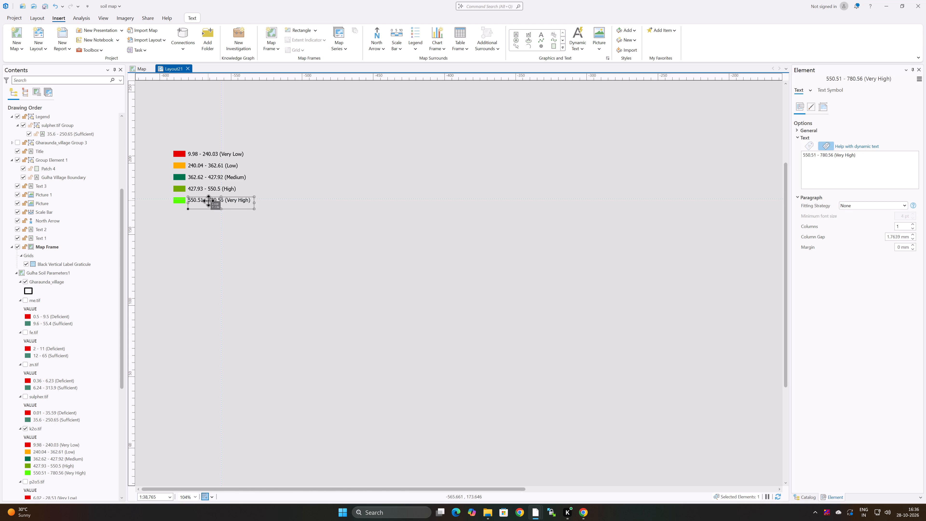
pyautogui.moveTo(208, 201); pyautogui.dragTo(208, 201)
pyautogui.click(209, 203)
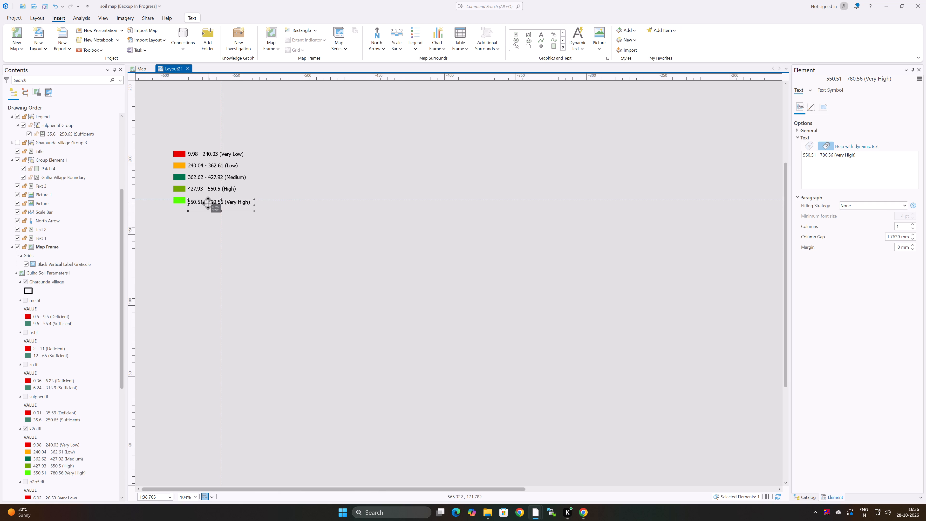
pyautogui.click(356, 184)
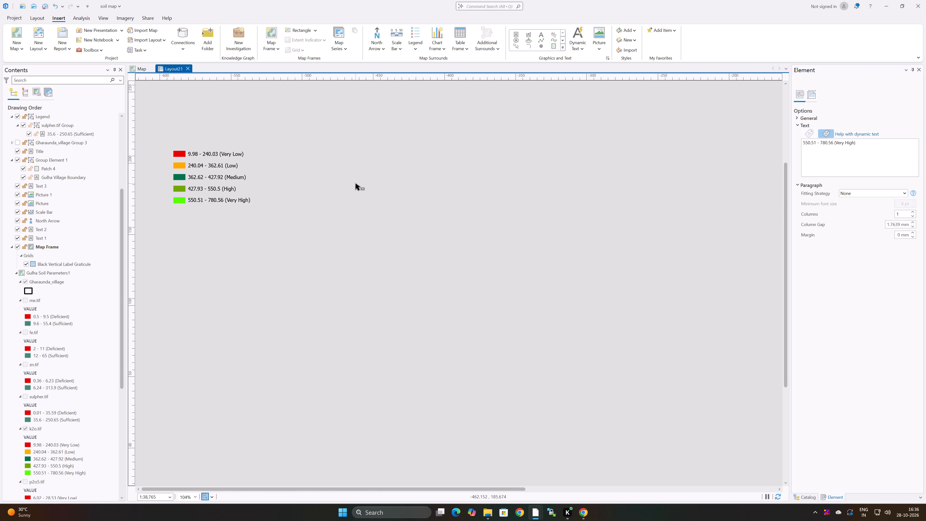
# Ungroup the converted legend to separate the class entries from the emptied title.
pyautogui.moveTo(158, 133); pyautogui.dragTo(337, 254)
pyautogui.moveTo(337, 254); pyautogui.dragTo(339, 259)
pyautogui.rightClick(252, 176)
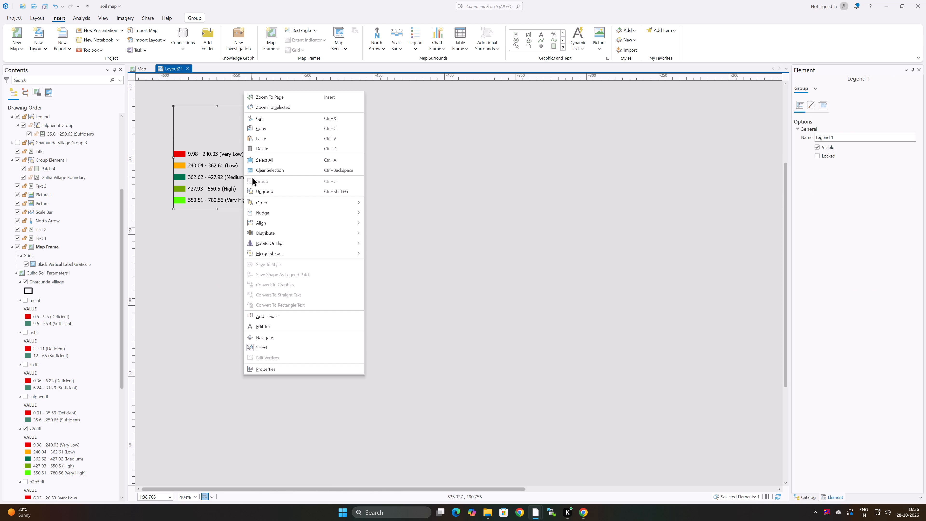
pyautogui.click(268, 192)
pyautogui.click(353, 214)
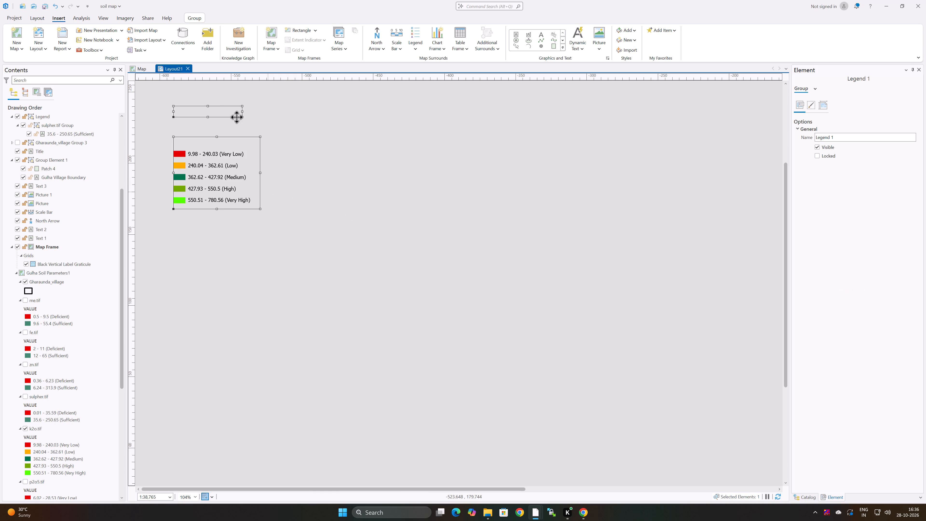
pyautogui.click(219, 124)
# Move the k2o.tif class entries group onto the map page, directly below the Gharaunda Village legend entry, with its swatches beneath the boundary patch.
pyautogui.moveTo(172, 139); pyautogui.dragTo(260, 245)
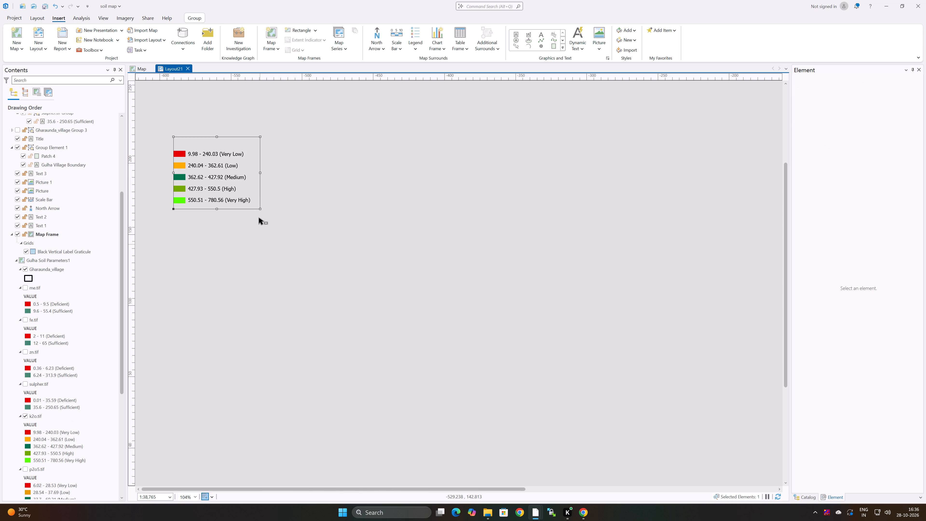
pyautogui.scroll(-3, 367, 218)
pyautogui.moveTo(589, 246); pyautogui.dragTo(421, 261, button='middle')
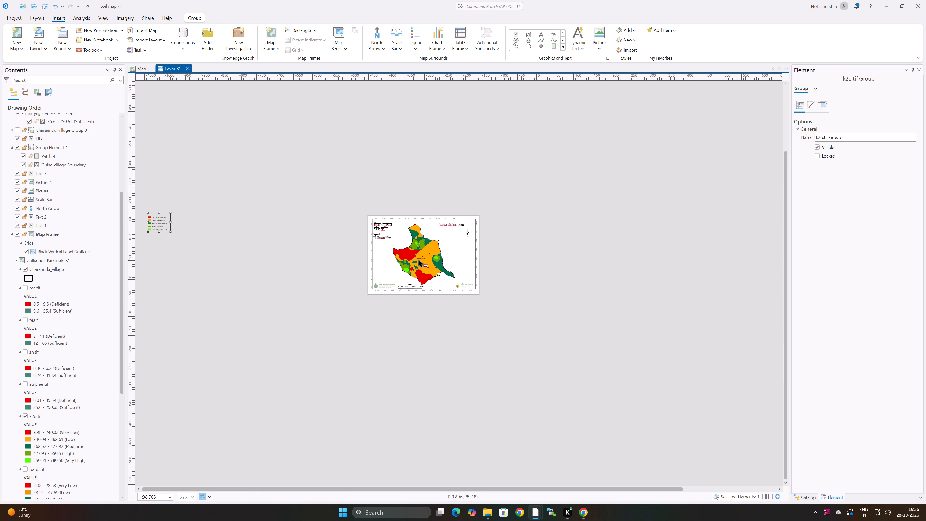
pyautogui.moveTo(159, 222); pyautogui.dragTo(313, 273)
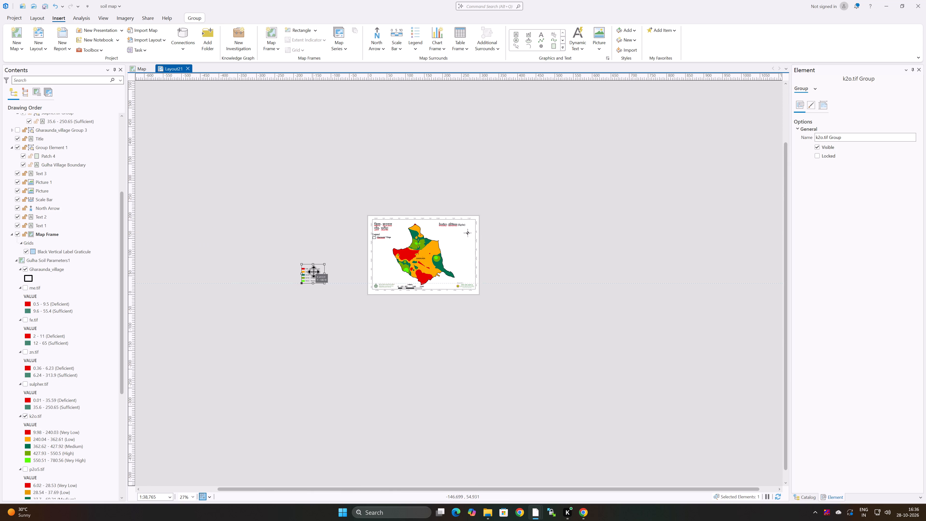
pyautogui.scroll(3, 390, 276)
pyautogui.scroll(-1, 341, 246)
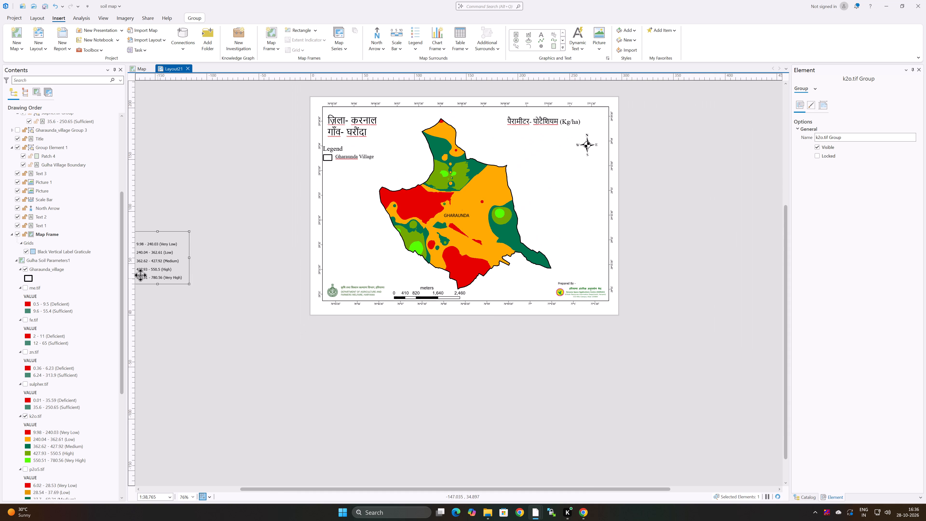
pyautogui.moveTo(158, 259); pyautogui.dragTo(364, 185)
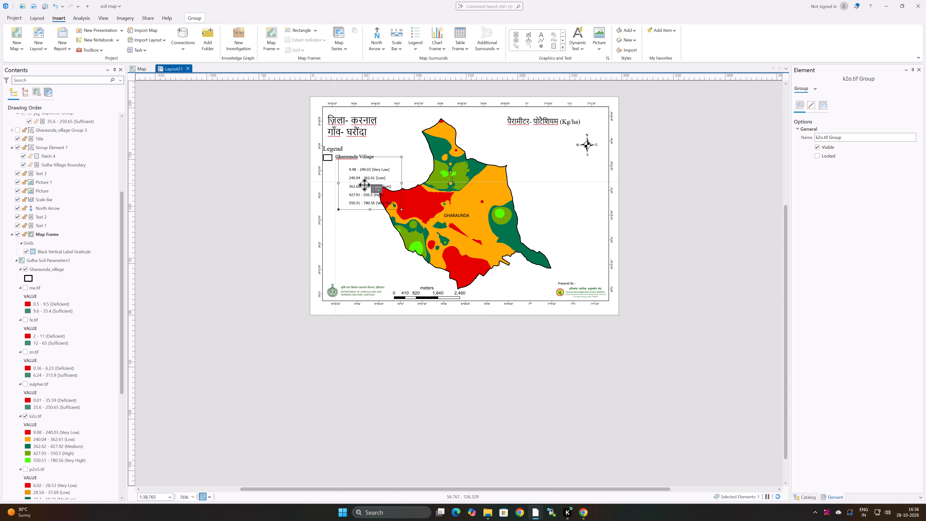
pyautogui.moveTo(364, 185); pyautogui.dragTo(358, 186)
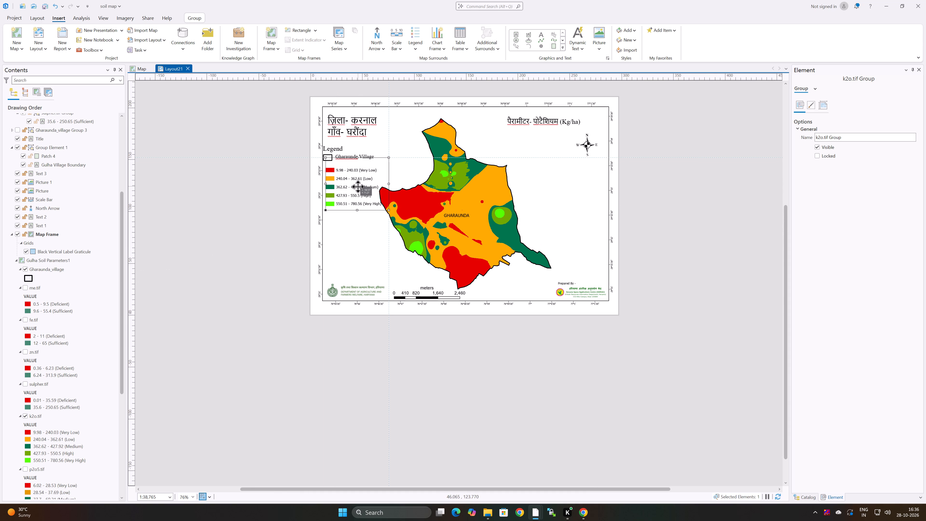
pyautogui.moveTo(358, 186); pyautogui.dragTo(357, 183)
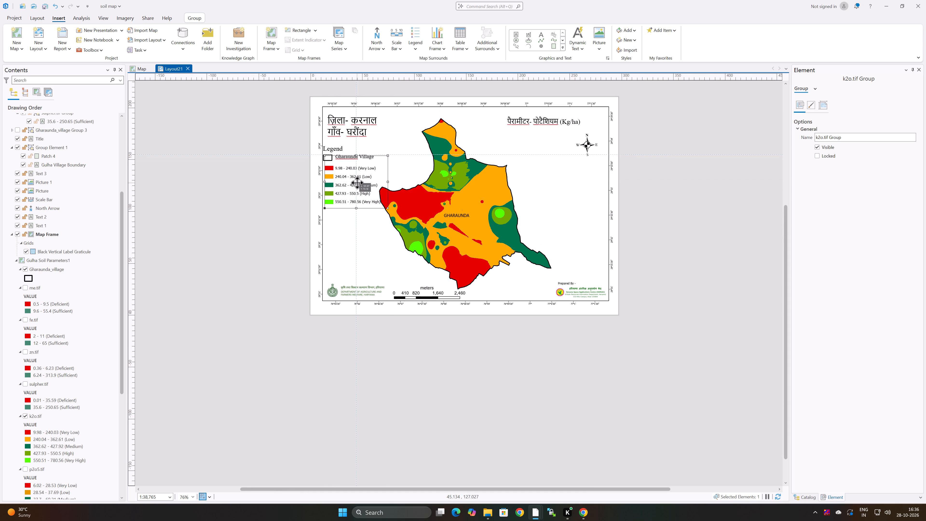
pyautogui.moveTo(357, 183); pyautogui.dragTo(356, 181)
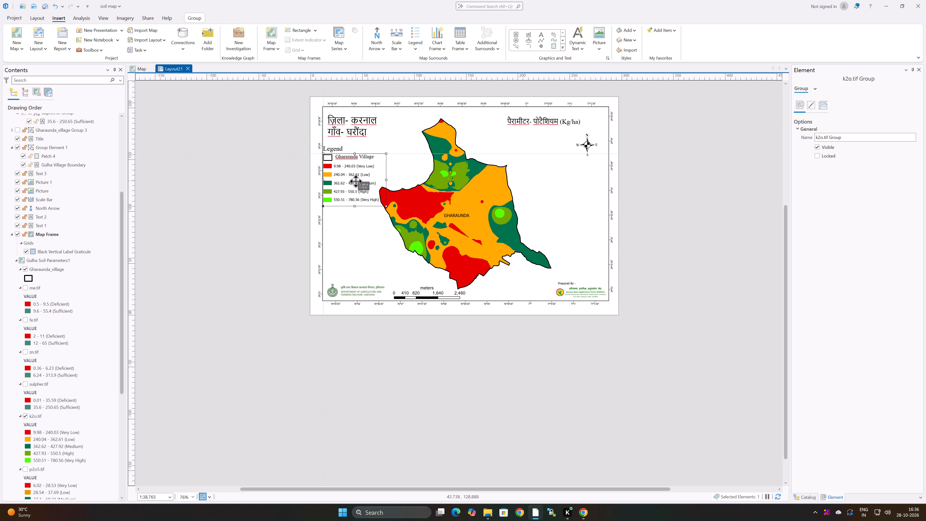
pyautogui.moveTo(356, 181); pyautogui.dragTo(356, 180)
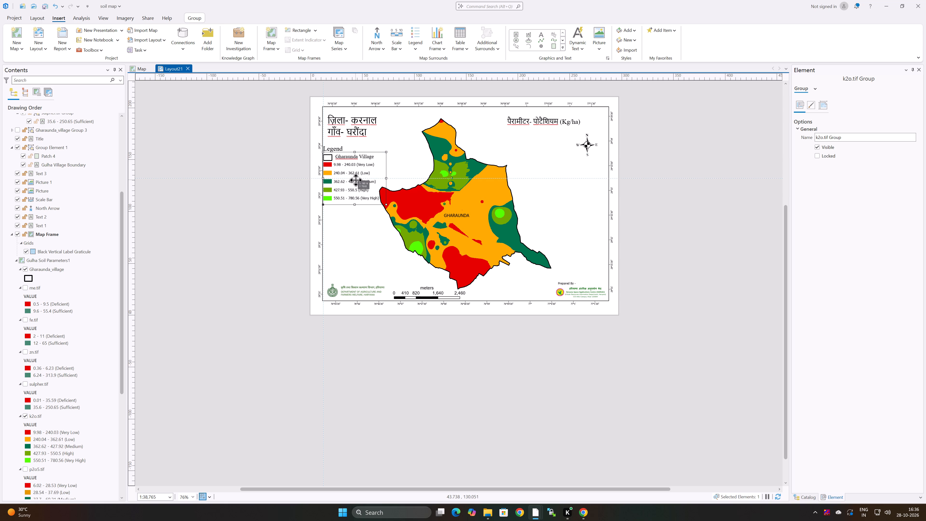
pyautogui.moveTo(356, 180); pyautogui.dragTo(356, 180)
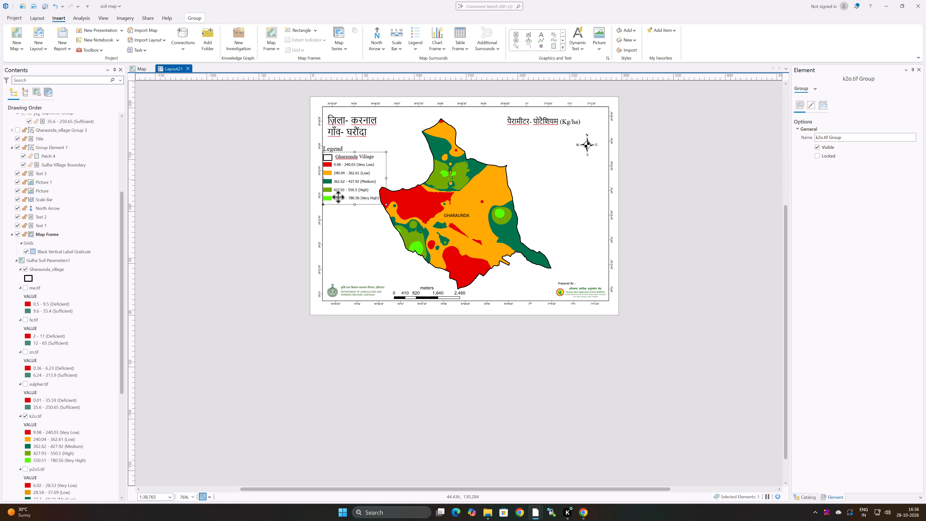
pyautogui.click(282, 191)
pyautogui.click(341, 185)
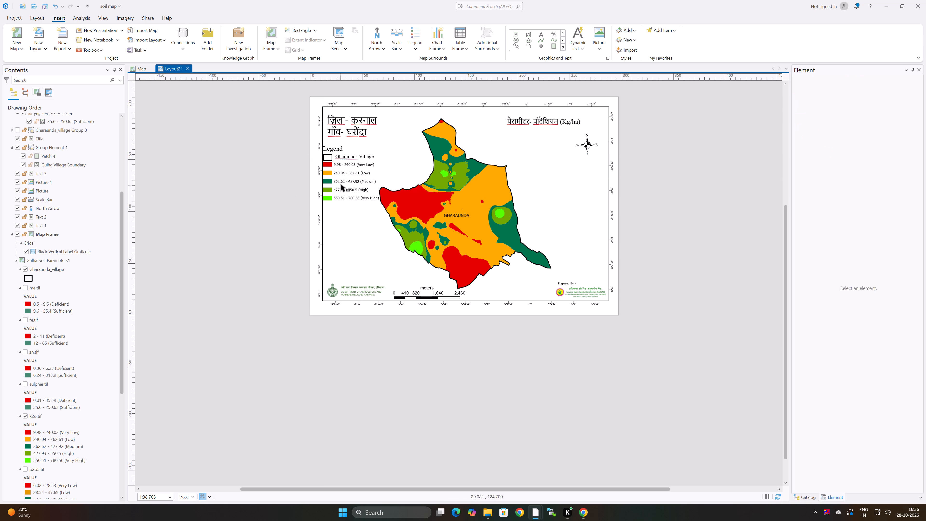
pyautogui.click(338, 185)
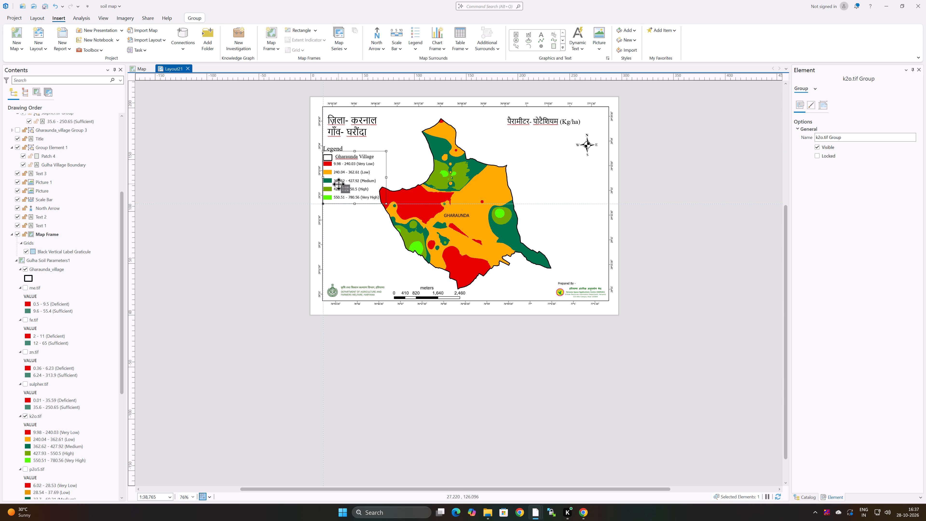
# Compare the potassium layout's legend with the reference map in k.pdf in the browser, and return to the layout.
pyautogui.click(275, 182)
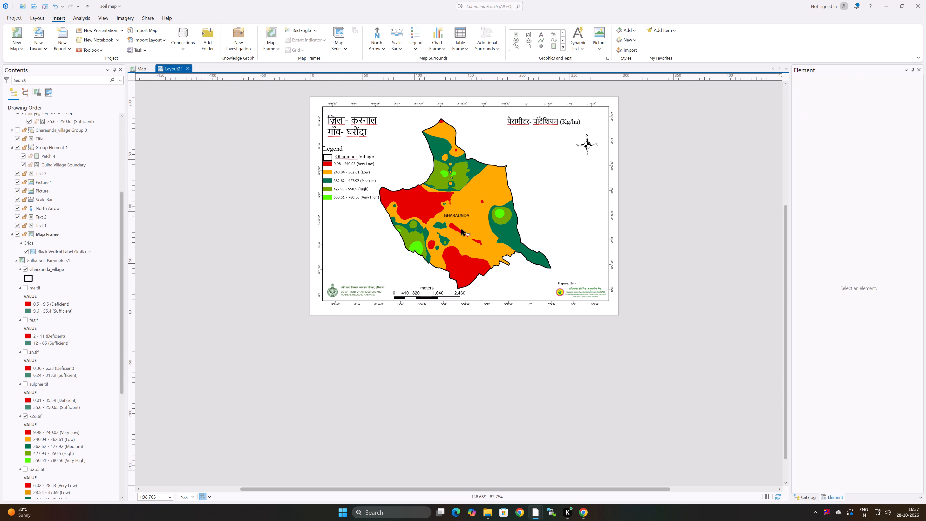
pyautogui.moveTo(481, 172); pyautogui.dragTo(459, 235, button='middle')
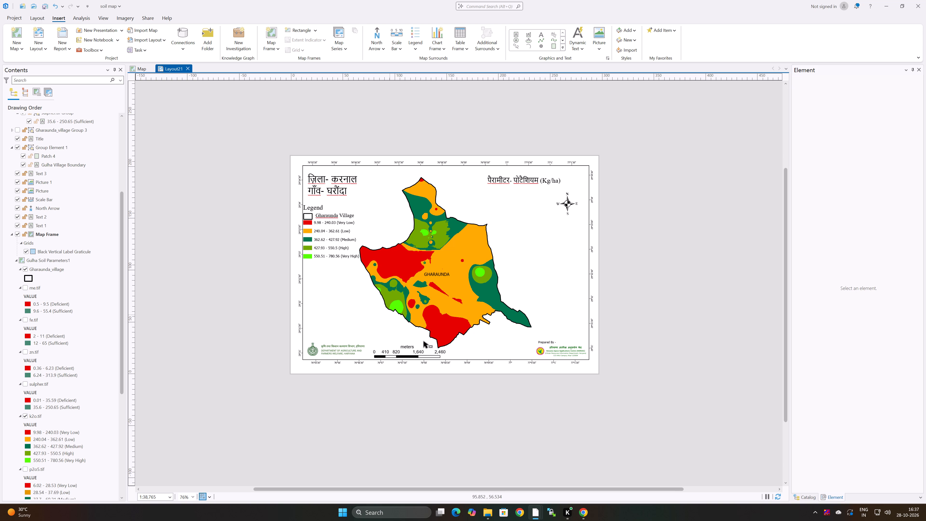
pyautogui.scroll(2, 340, 265)
pyautogui.scroll(-1, 347, 240)
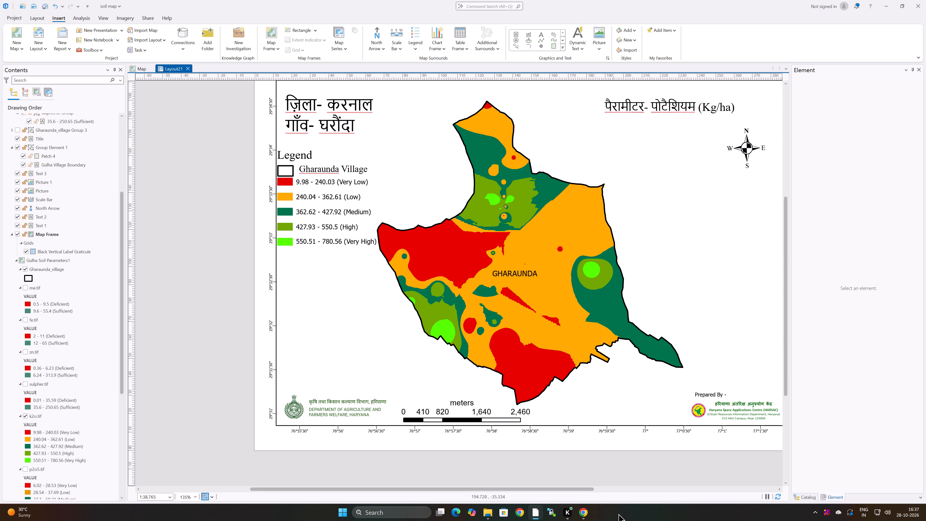
pyautogui.click(606, 474)
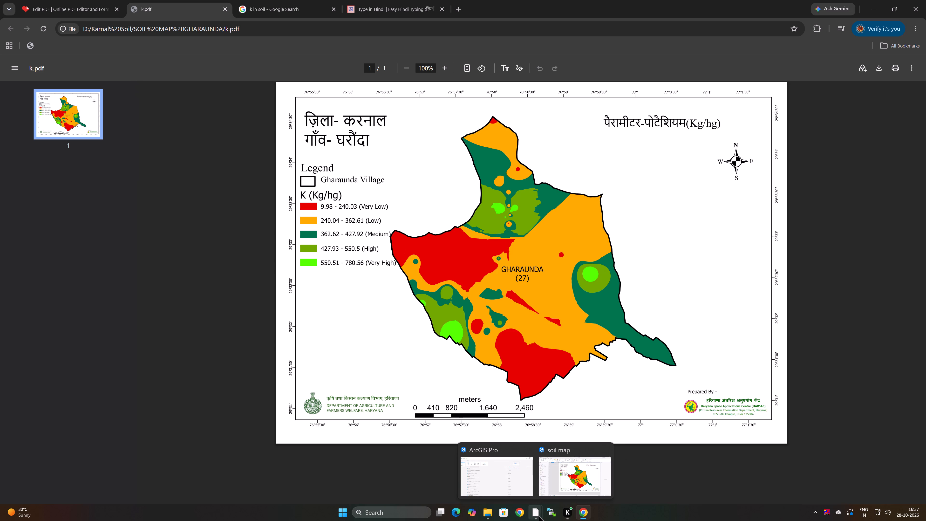
pyautogui.click(575, 477)
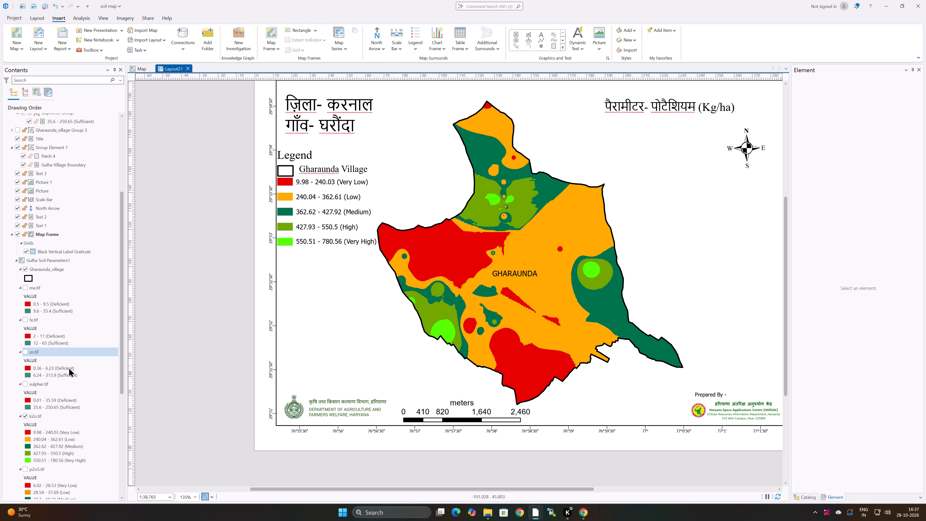
# Insert a new legend for the k2o.tif layer in the empty area beside the page and convert it to graphics.
pyautogui.click(55, 412)
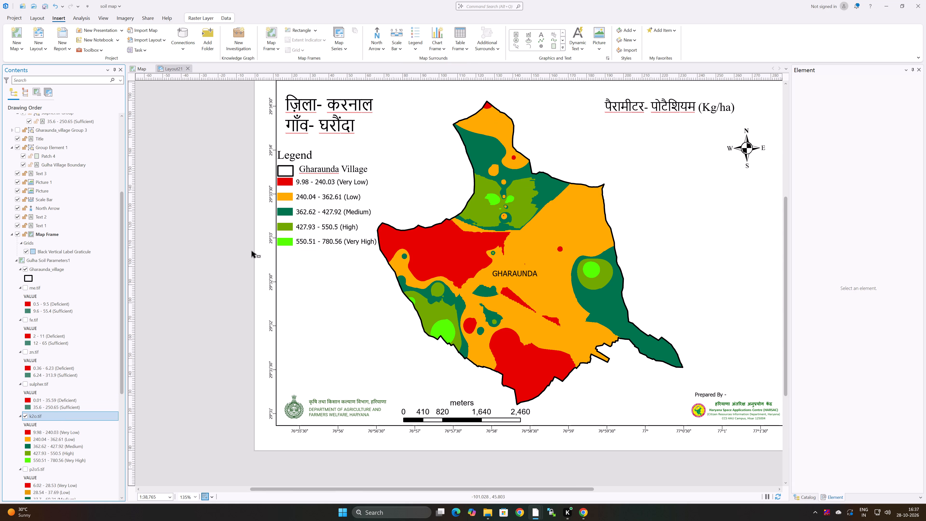
pyautogui.moveTo(325, 211); pyautogui.dragTo(443, 258, button='middle')
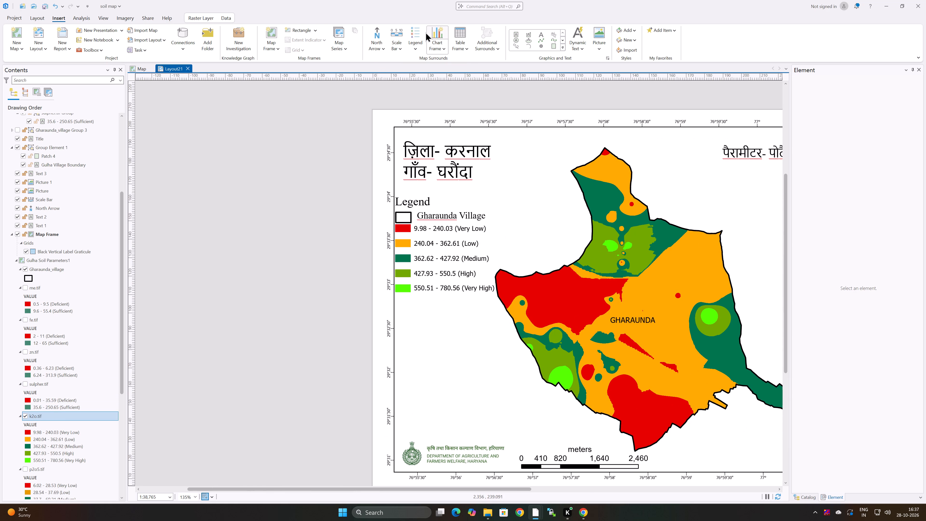
pyautogui.click(418, 32)
pyautogui.moveTo(166, 177); pyautogui.dragTo(253, 283)
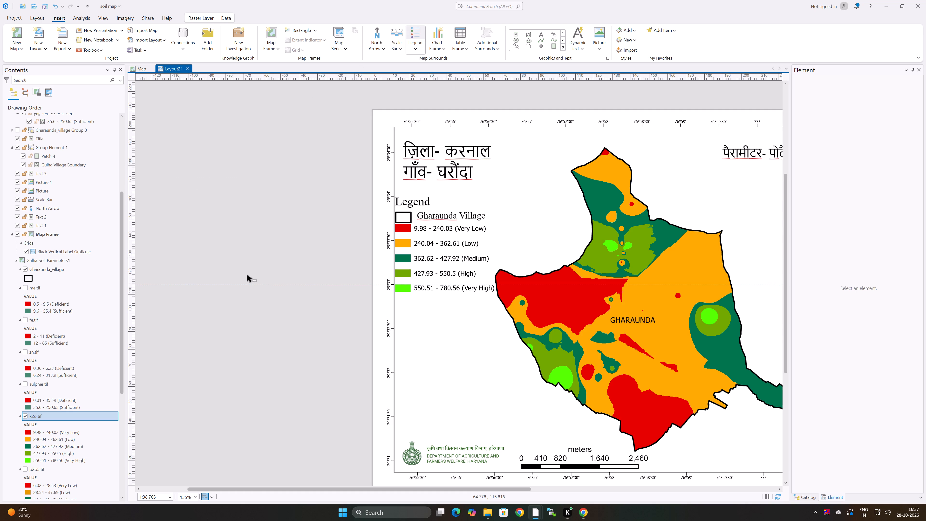
pyautogui.rightClick(187, 221)
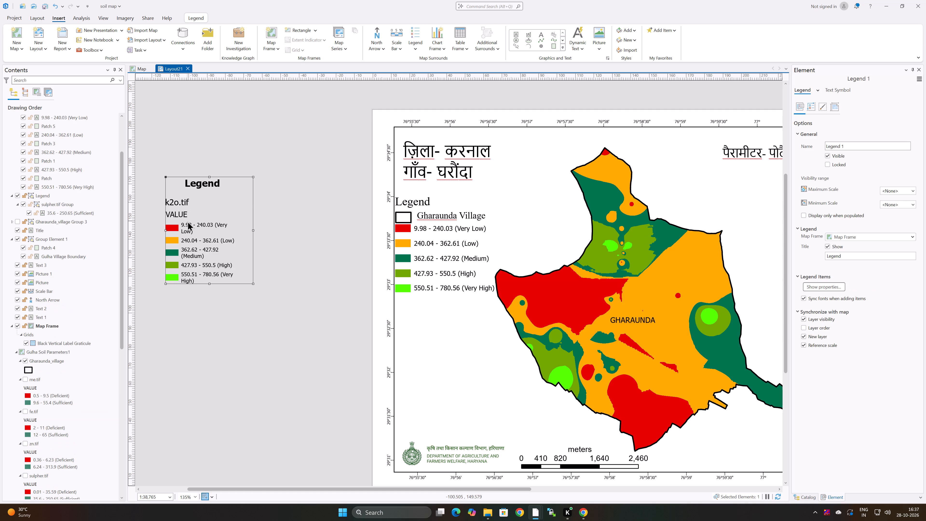
pyautogui.rightClick(187, 221)
pyautogui.click(204, 236)
# Replace the k2o.tif heading text in the converted legend with K (Kg/ha).
pyautogui.doubleClick(180, 205)
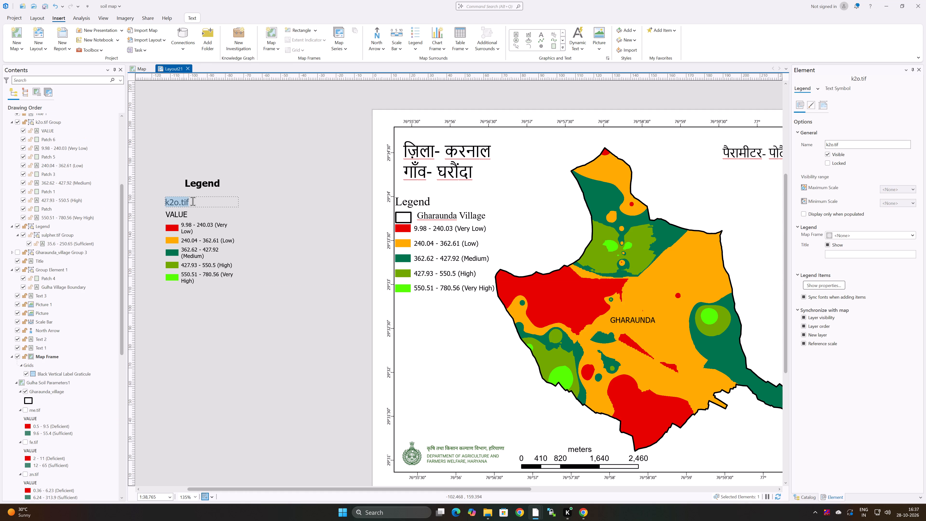
pyautogui.click(193, 201)
pyautogui.doubleClick(193, 201)
pyautogui.click(193, 202)
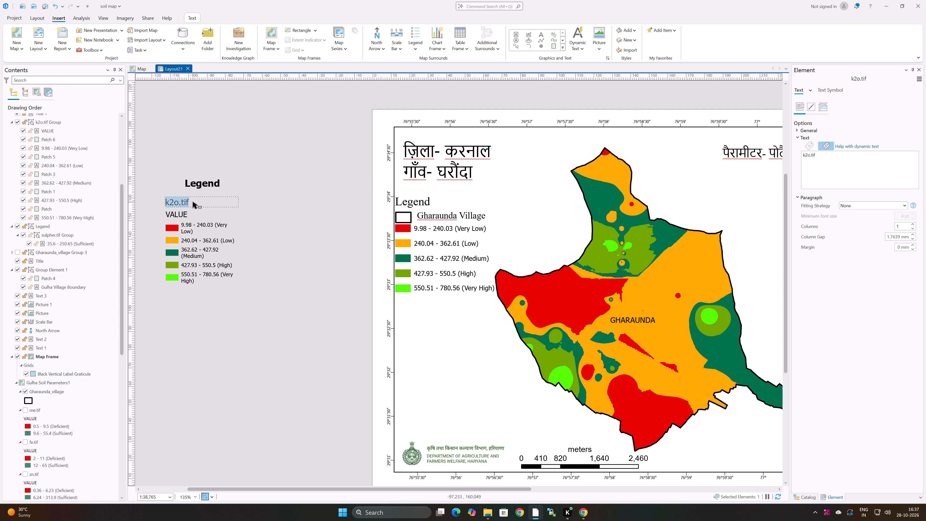
pyautogui.click(193, 202)
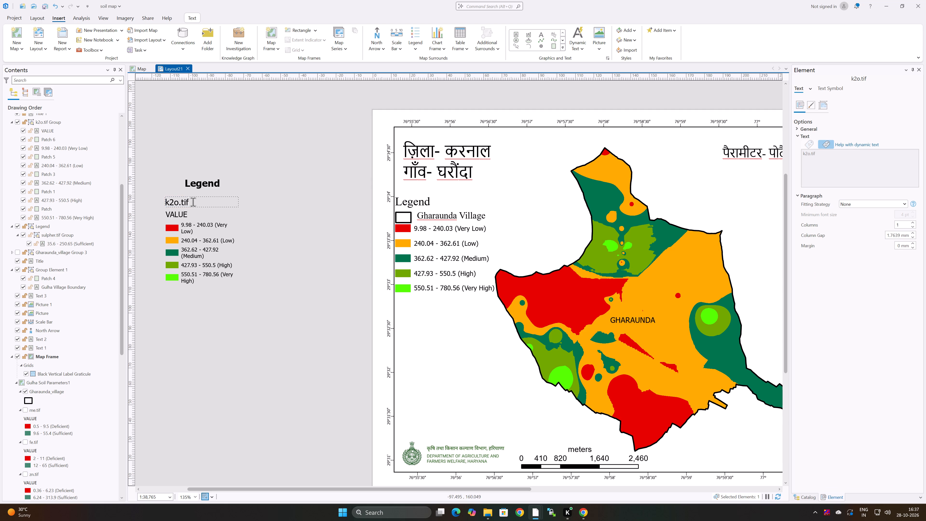
pyautogui.press('BackSpace')
pyautogui.press('BackSpace')
pyautogui.press('BackSpace')
pyautogui.press('BackSpace')
pyautogui.press('BackSpace')
pyautogui.press('BackSpace')
pyautogui.press('BackSpace')
pyautogui.press('BackSpace')
pyautogui.press('BackSpace')
pyautogui.press('BackSpace')
pyautogui.press('BackSpace')
pyautogui.press('BackSpace')
pyautogui.press('BackSpace')
pyautogui.press('BackSpace')
pyautogui.press('BackSpace')
pyautogui.press('space')
pyautogui.hotkey('shift', '(')
pyautogui.scroll(-2, 494, 190)
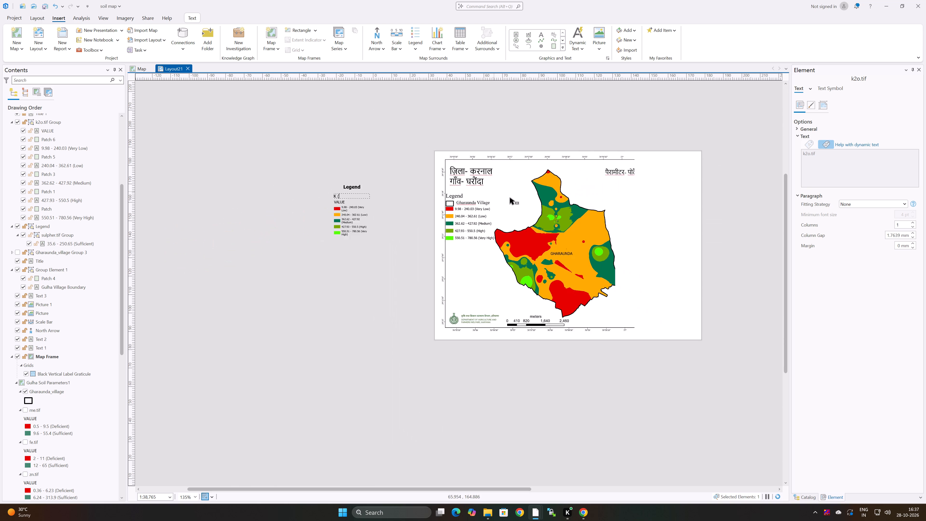
pyautogui.scroll(1, 465, 183)
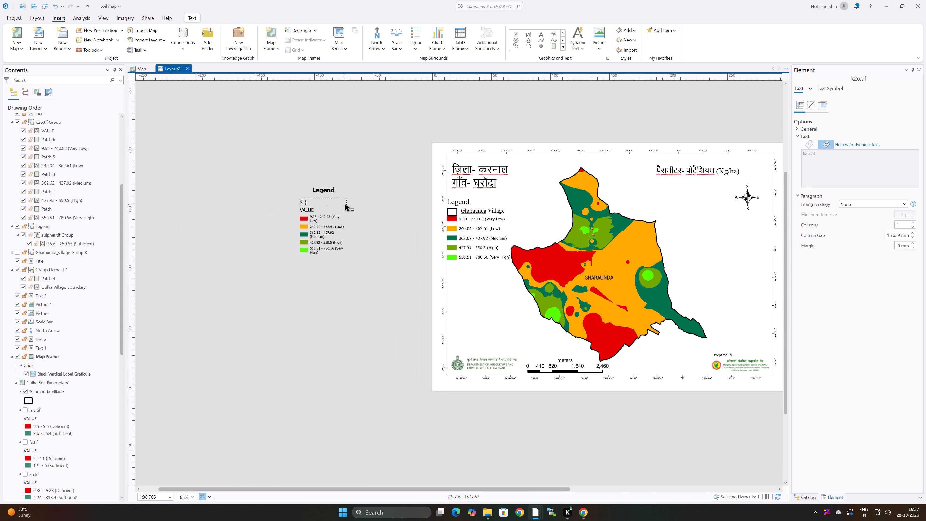
pyautogui.press('g')
pyautogui.press('/')
pyautogui.press('a')
pyautogui.press('BackSpace')
pyautogui.press('a')
pyautogui.hotkey('shift', ')')
# Lower the class entries group on the map page slightly, leaving a gap beneath the Gharaunda Village entry.
pyautogui.scroll(2, 317, 206)
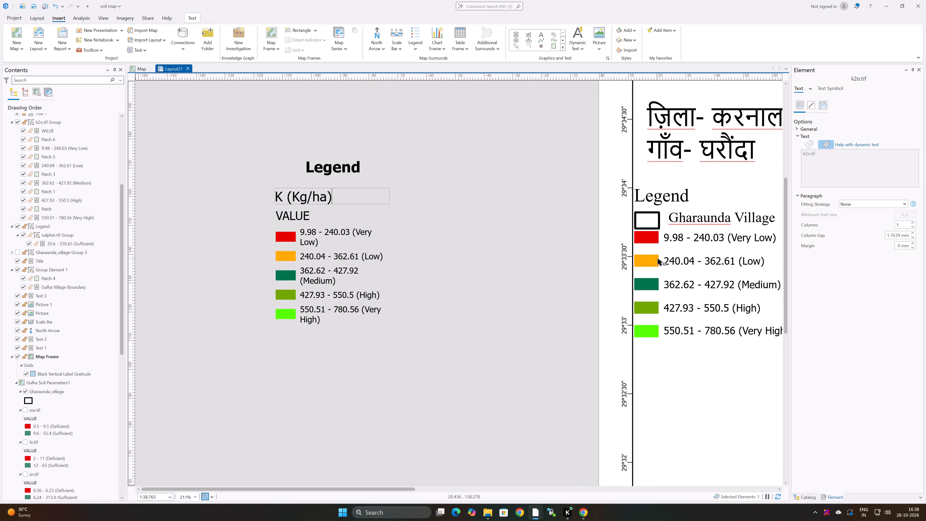
pyautogui.moveTo(658, 259); pyautogui.dragTo(540, 232, button='middle')
pyautogui.click(560, 236)
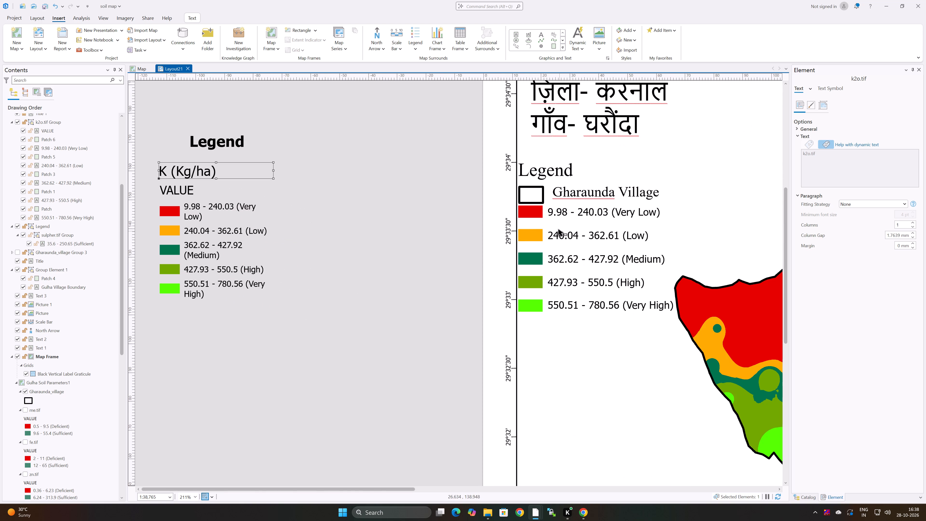
pyautogui.click(558, 225)
pyautogui.moveTo(567, 239); pyautogui.dragTo(567, 249)
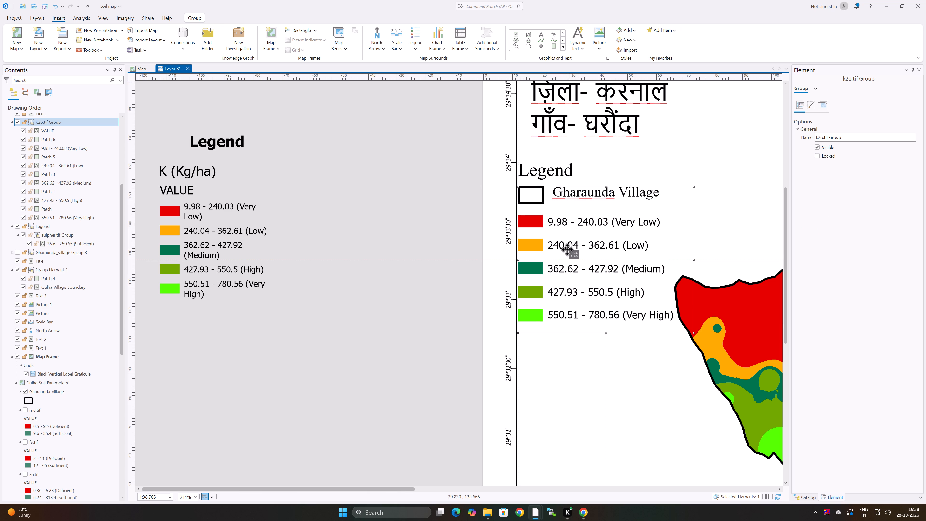
pyautogui.moveTo(567, 249); pyautogui.dragTo(570, 250)
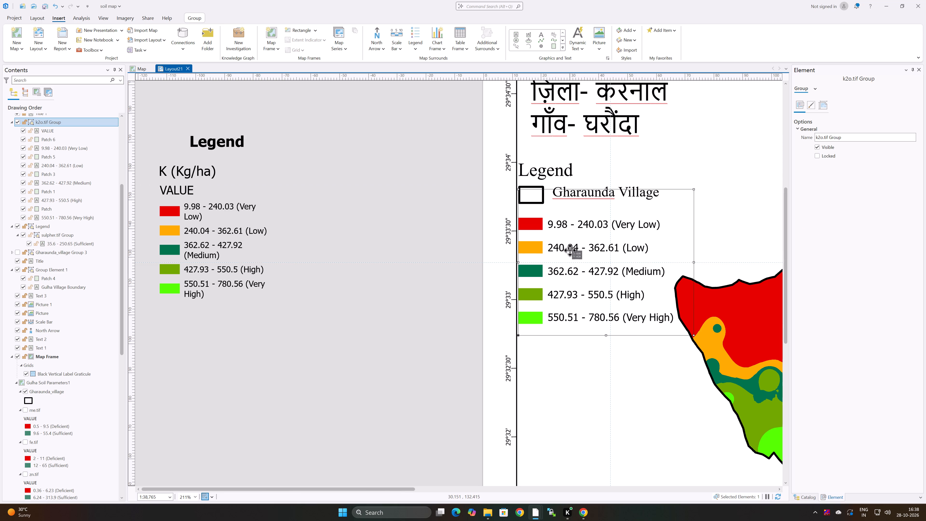
pyautogui.moveTo(570, 250); pyautogui.dragTo(568, 249)
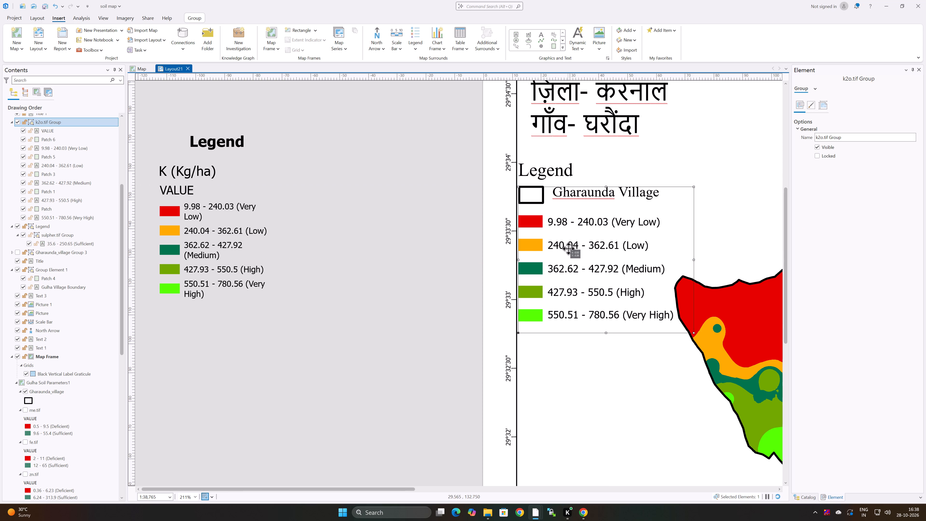
pyautogui.click(452, 212)
# Move the K (Kg/ha) heading onto the map page, between the Gharaunda Village entry and the 9.98 - 240.03 (Very Low) class.
pyautogui.click(198, 173)
pyautogui.doubleClick(185, 177)
pyautogui.click(185, 173)
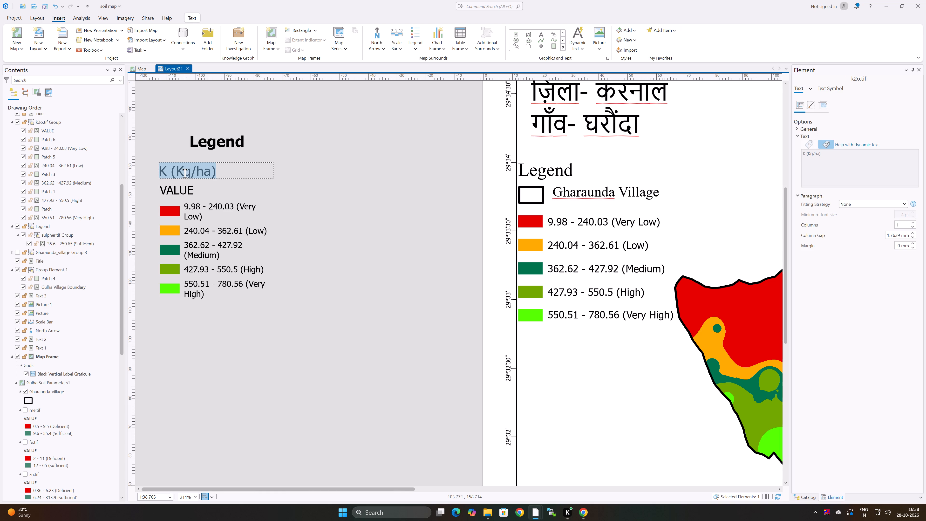
pyautogui.click(210, 196)
pyautogui.moveTo(195, 172); pyautogui.dragTo(456, 186)
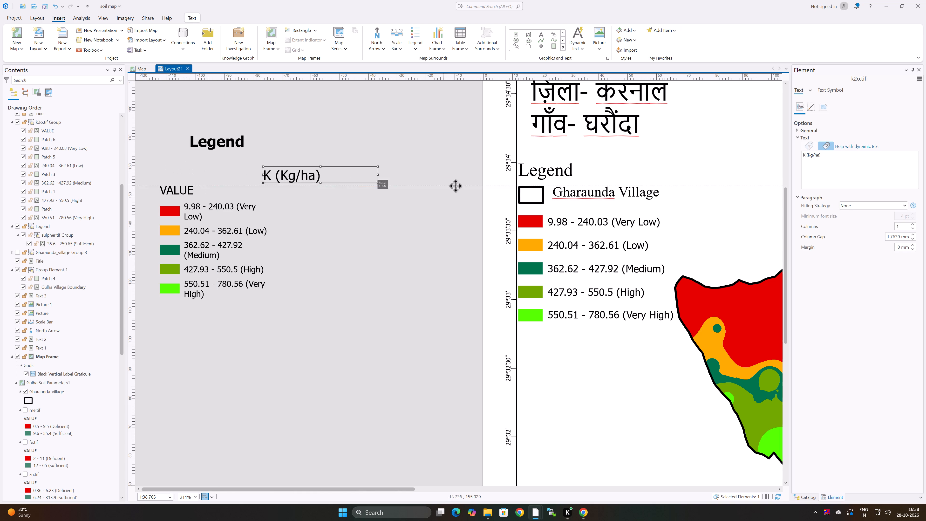
pyautogui.moveTo(456, 186); pyautogui.dragTo(589, 207)
pyautogui.click(410, 204)
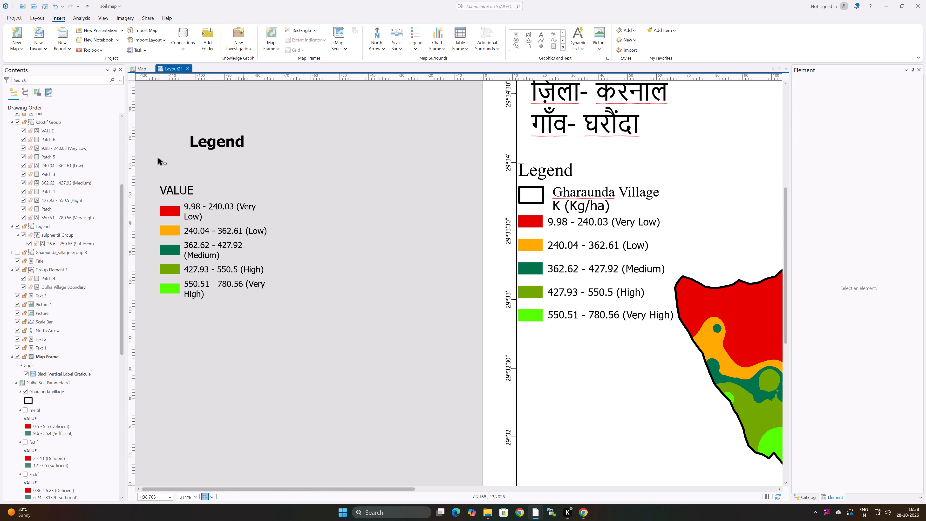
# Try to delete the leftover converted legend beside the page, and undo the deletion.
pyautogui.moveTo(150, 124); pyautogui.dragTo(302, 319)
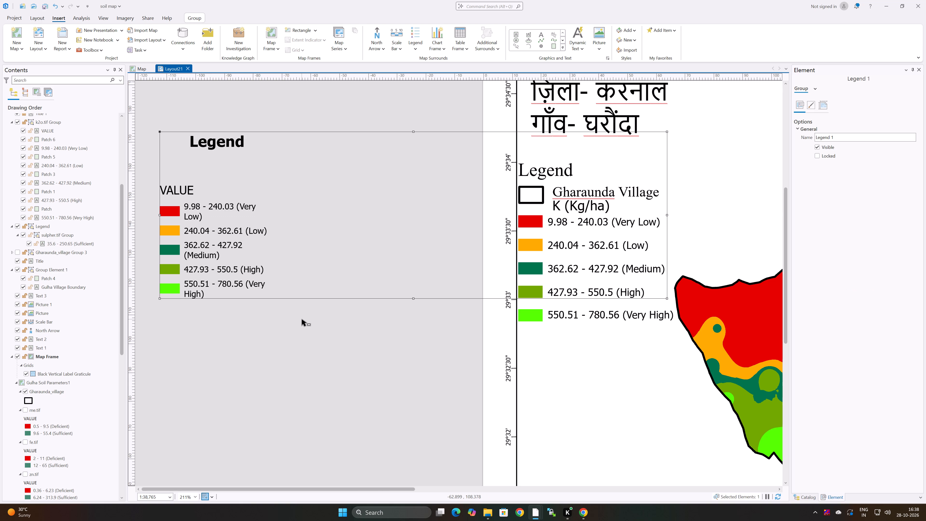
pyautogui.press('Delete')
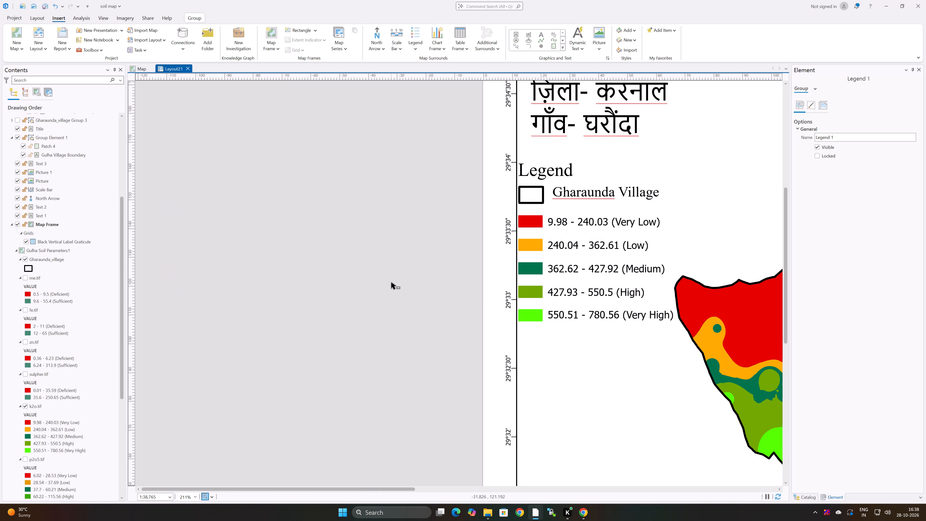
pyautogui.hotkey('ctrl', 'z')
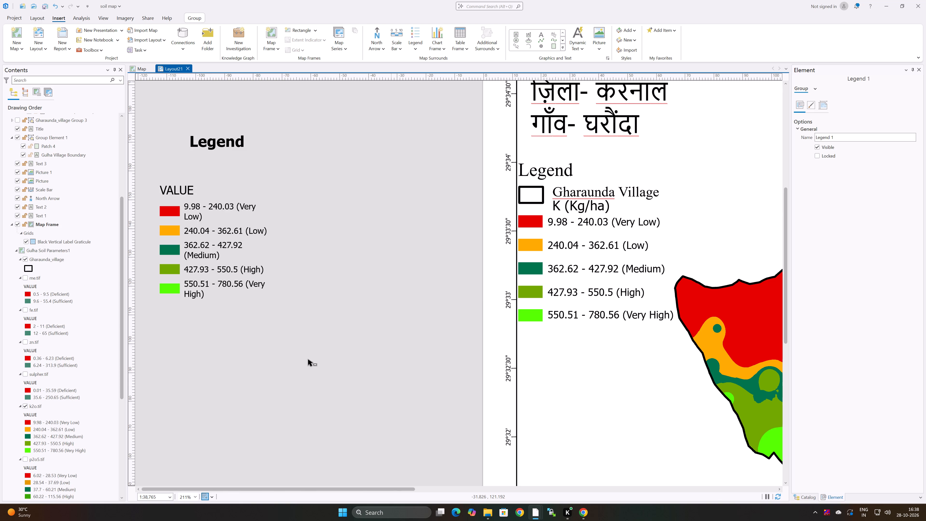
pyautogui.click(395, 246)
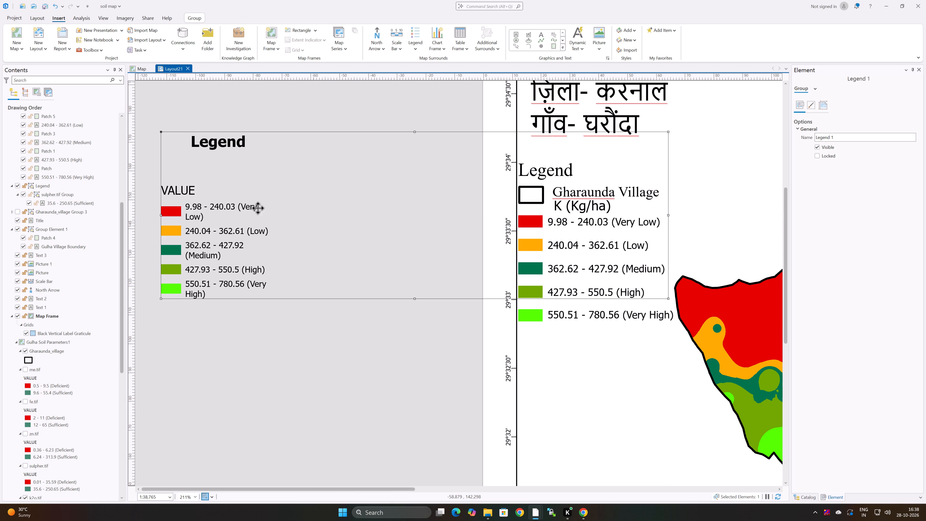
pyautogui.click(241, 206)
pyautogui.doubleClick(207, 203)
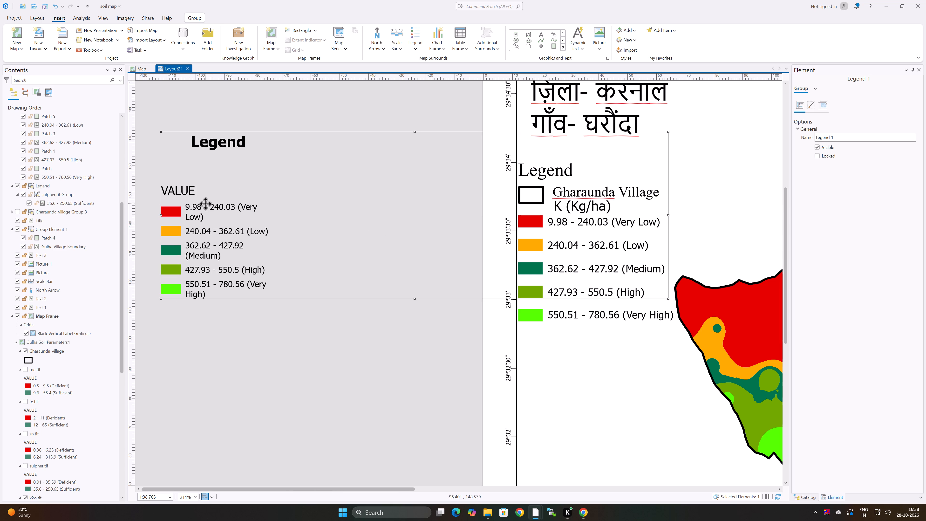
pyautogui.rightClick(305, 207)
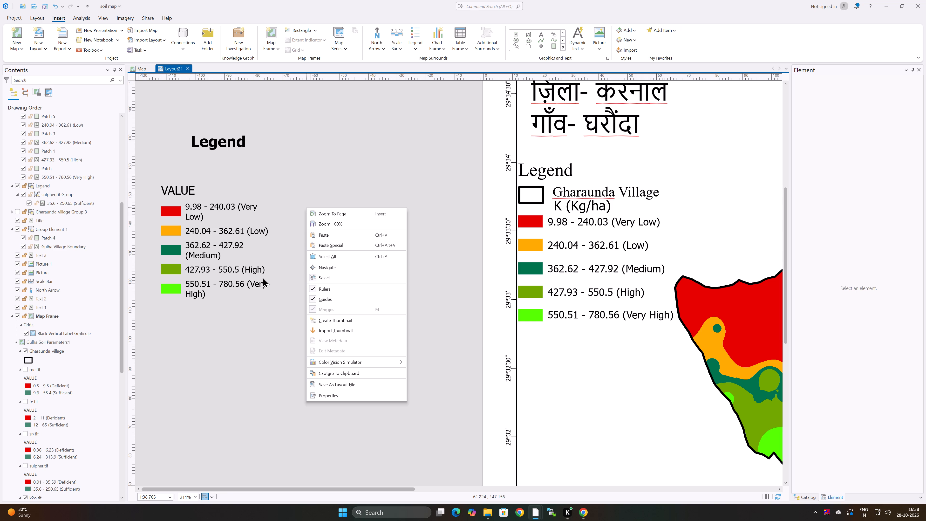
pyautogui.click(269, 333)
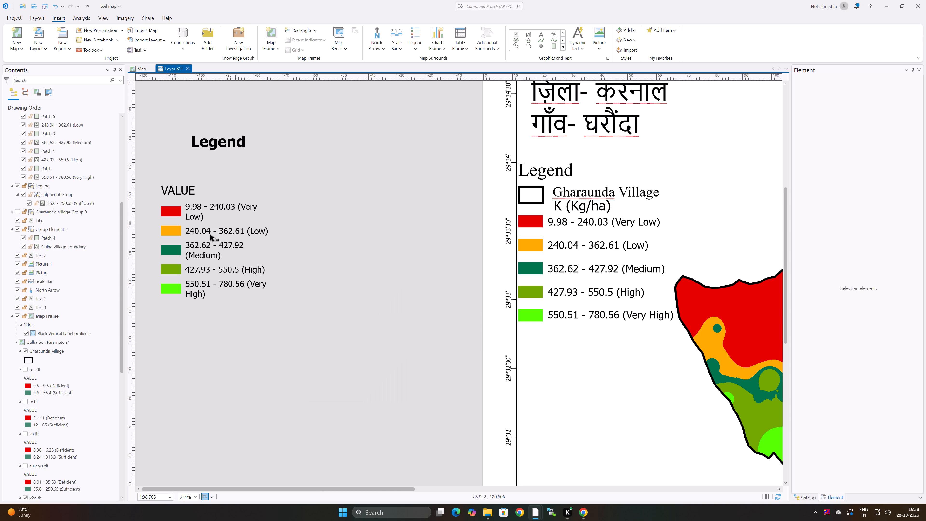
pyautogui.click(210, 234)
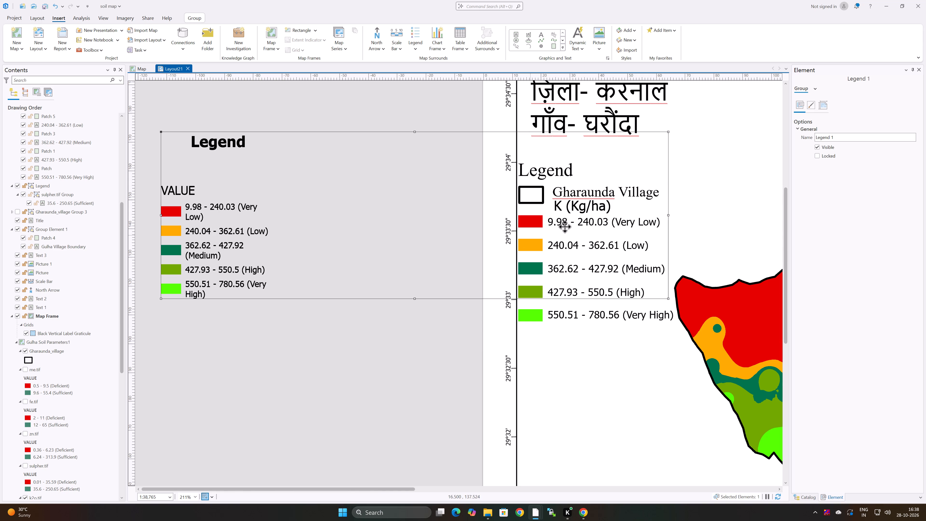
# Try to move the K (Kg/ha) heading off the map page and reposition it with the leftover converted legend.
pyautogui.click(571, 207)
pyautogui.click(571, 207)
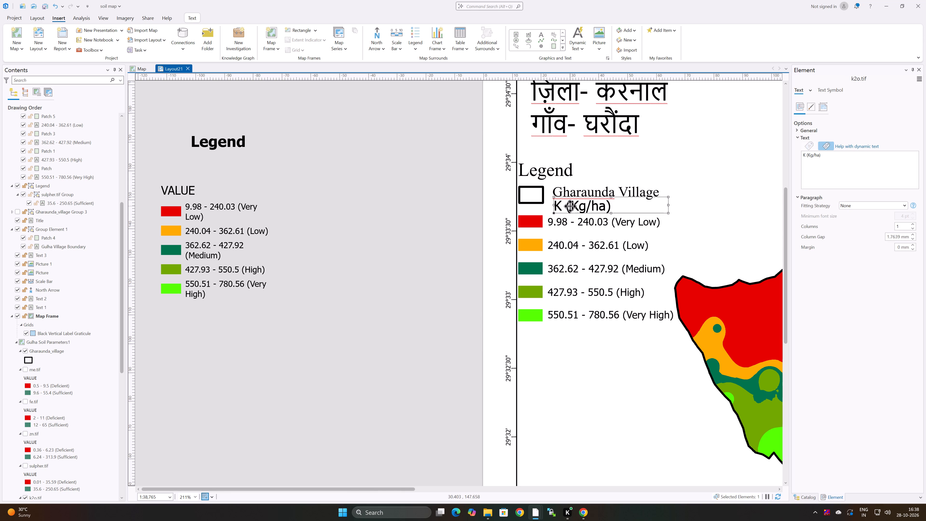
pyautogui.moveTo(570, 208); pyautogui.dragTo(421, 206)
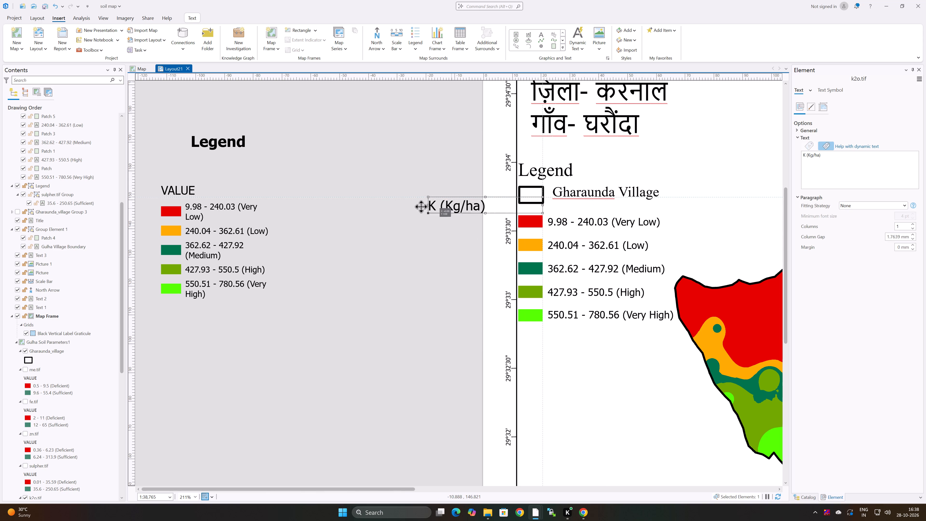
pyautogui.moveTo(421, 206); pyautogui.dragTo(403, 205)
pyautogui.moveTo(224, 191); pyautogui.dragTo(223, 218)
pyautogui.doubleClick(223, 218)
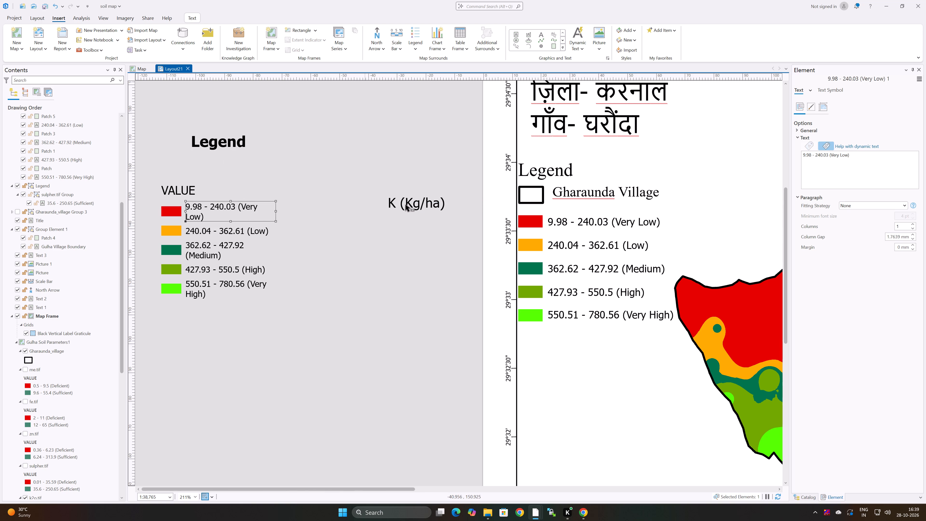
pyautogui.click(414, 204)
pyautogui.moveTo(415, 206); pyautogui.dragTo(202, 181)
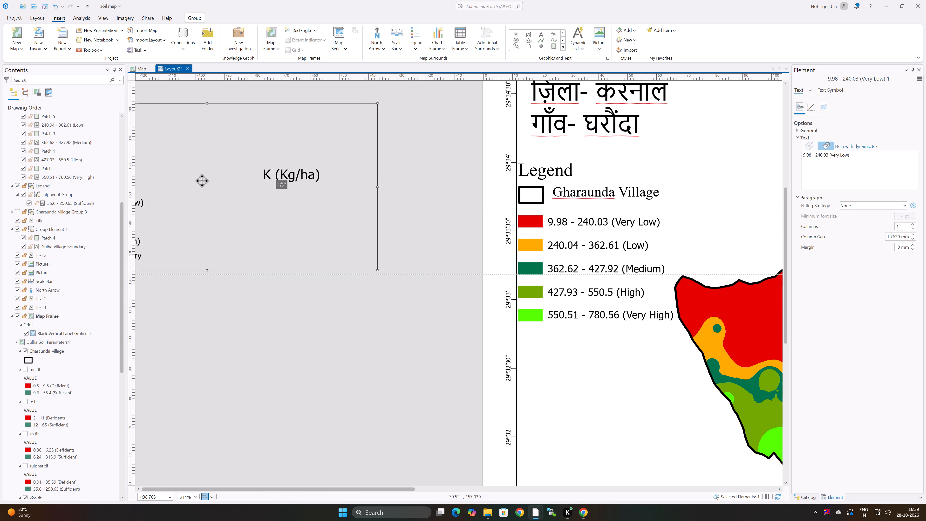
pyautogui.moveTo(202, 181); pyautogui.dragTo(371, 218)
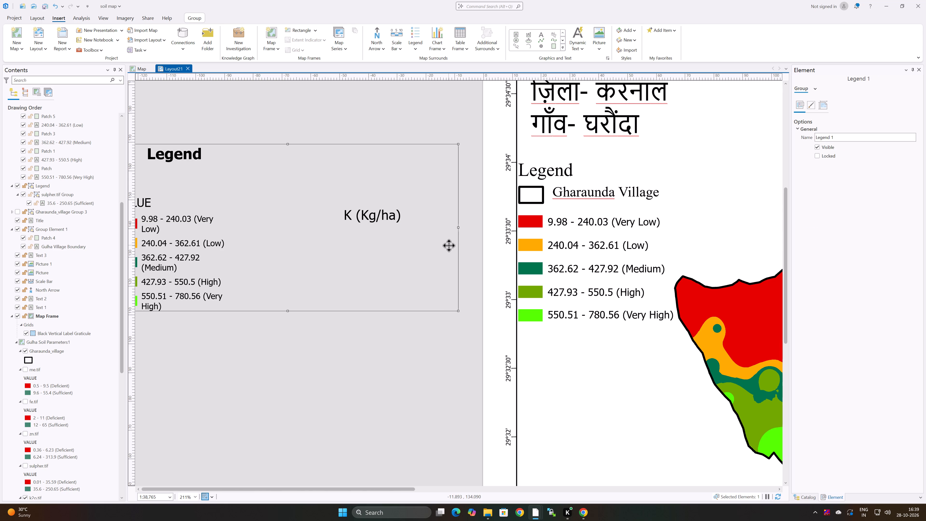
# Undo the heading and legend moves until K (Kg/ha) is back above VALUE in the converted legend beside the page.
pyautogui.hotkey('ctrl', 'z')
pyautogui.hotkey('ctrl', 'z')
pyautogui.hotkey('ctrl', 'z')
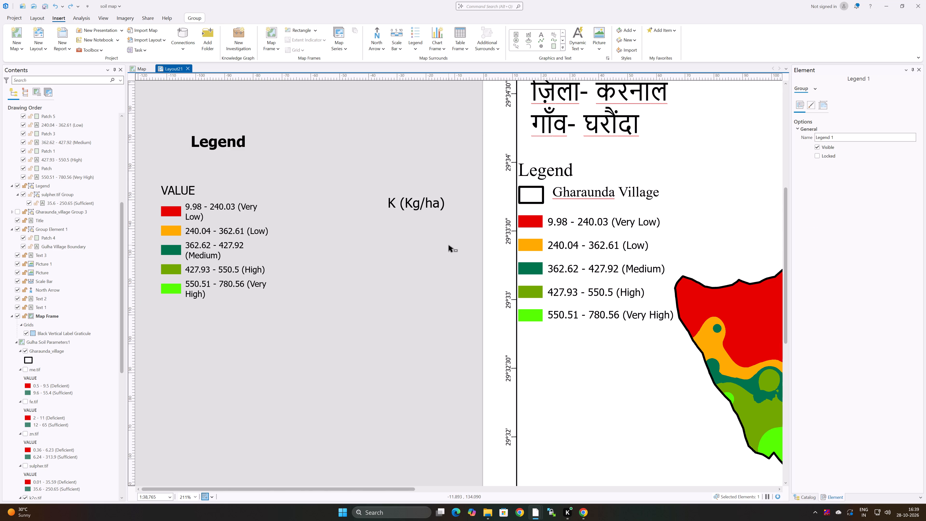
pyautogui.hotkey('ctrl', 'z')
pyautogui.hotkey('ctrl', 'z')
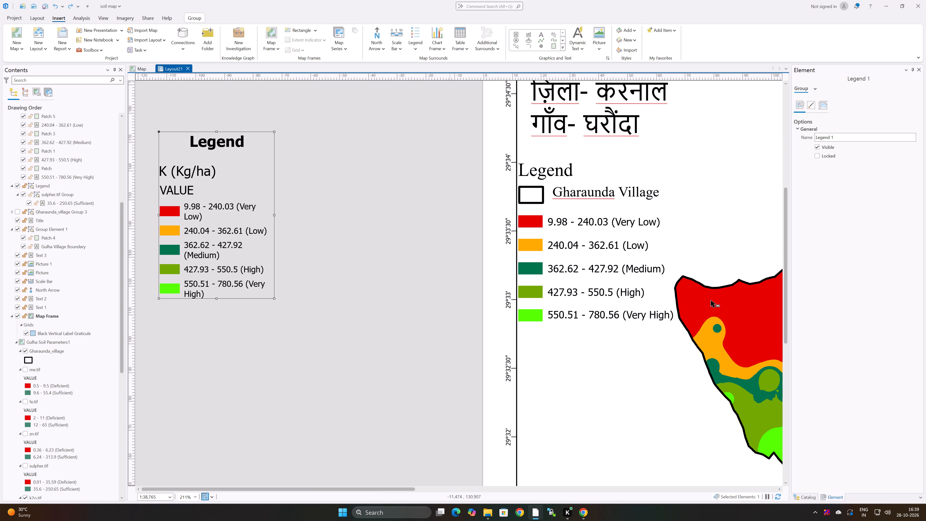
# Delete the potassium class entries group beneath the Gharaunda Village entry on the map page.
pyautogui.click(592, 265)
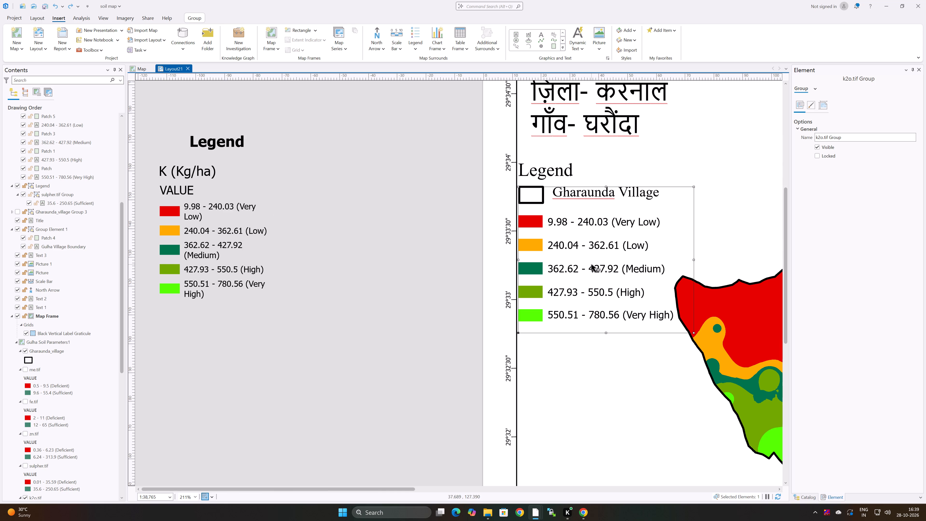
pyautogui.press('Delete')
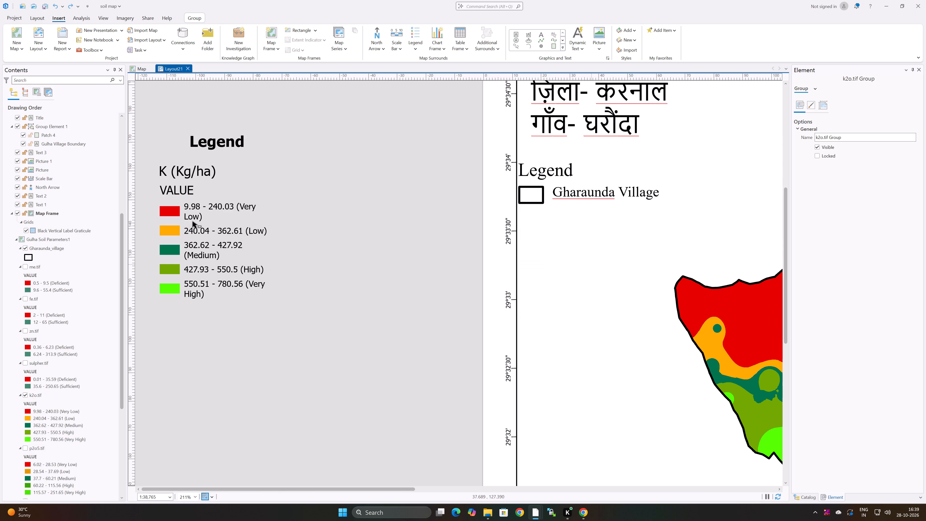
# Delete the Legend title and the VALUE heading from the converted legend beside the page.
pyautogui.doubleClick(230, 143)
pyautogui.press('Delete')
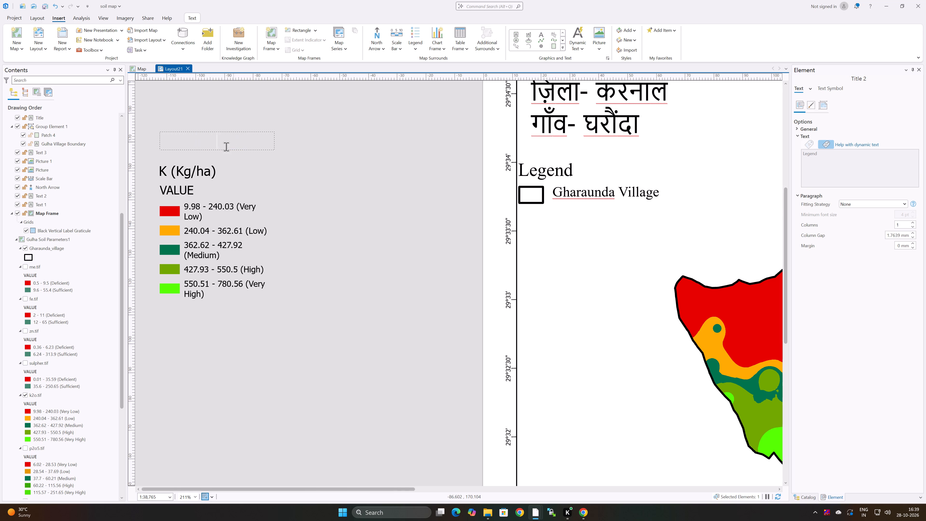
pyautogui.doubleClick(185, 191)
pyautogui.doubleClick(186, 190)
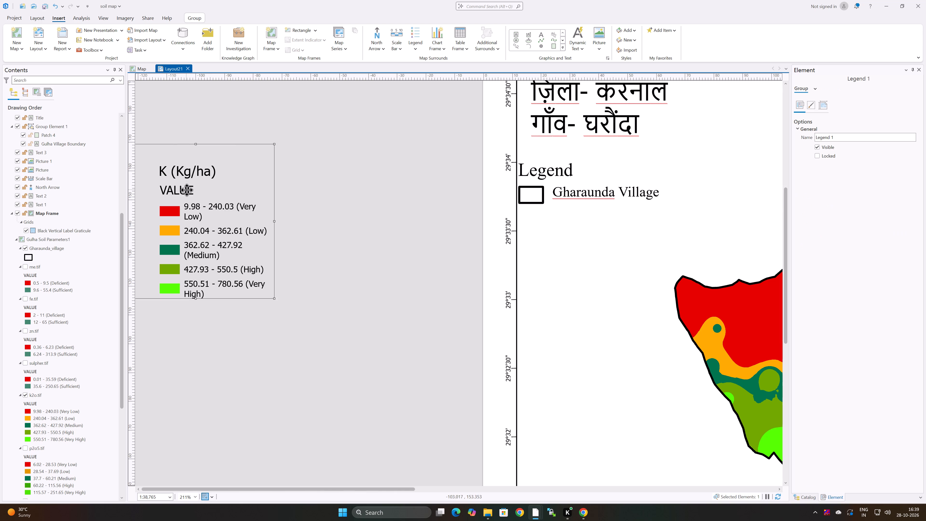
pyautogui.press('Delete')
# Widen the 9.98 - 240.03 (Very Low) label in the converted legend so its text fits on one line.
pyautogui.scroll(-2, 194, 201)
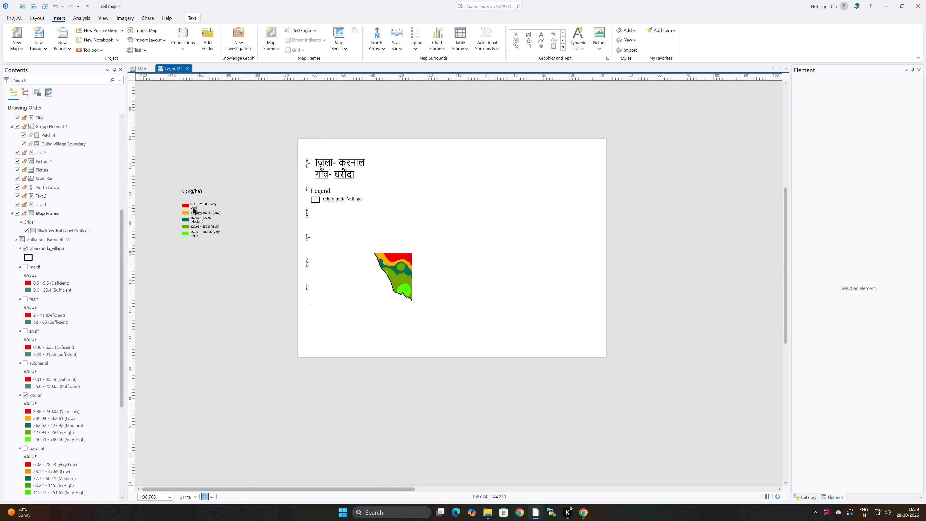
pyautogui.moveTo(194, 208); pyautogui.dragTo(351, 250, button='middle')
pyautogui.scroll(3, 331, 241)
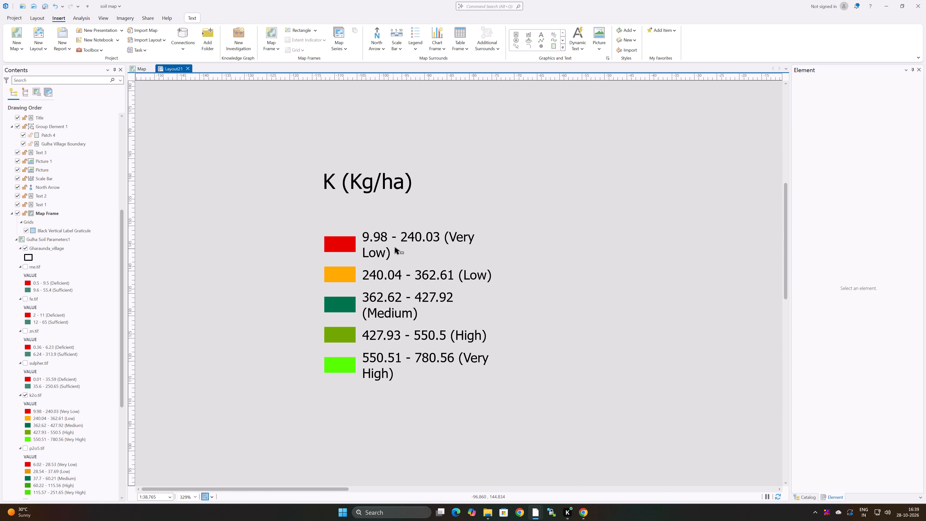
pyautogui.doubleClick(394, 240)
pyautogui.doubleClick(427, 237)
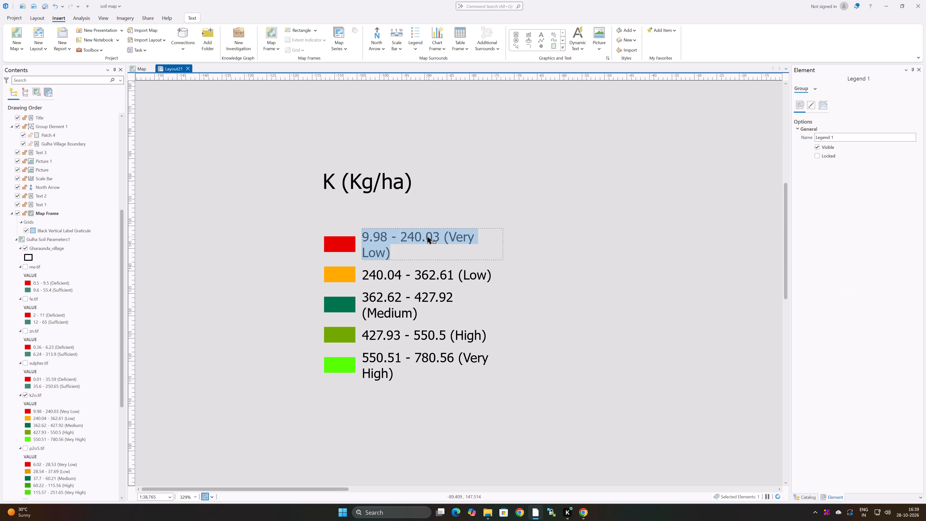
pyautogui.click(487, 241)
pyautogui.click(471, 279)
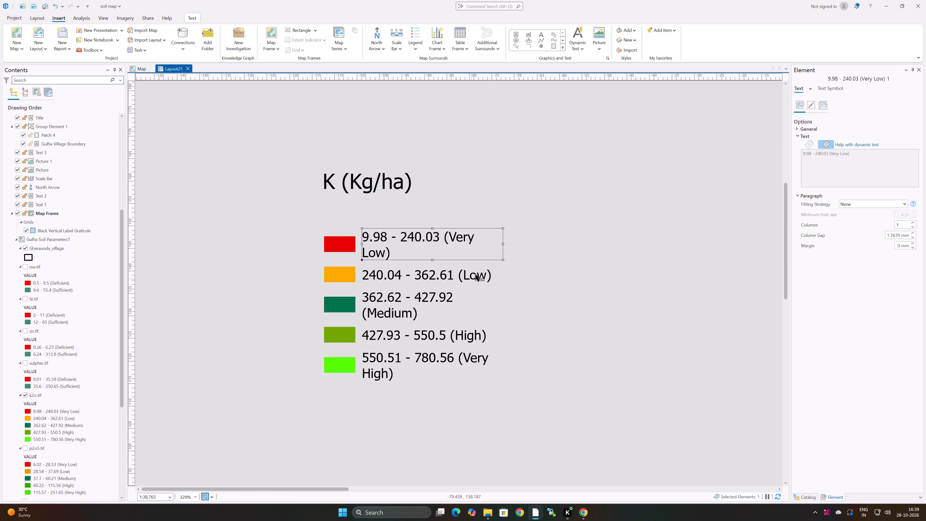
pyautogui.moveTo(504, 244); pyautogui.dragTo(517, 241)
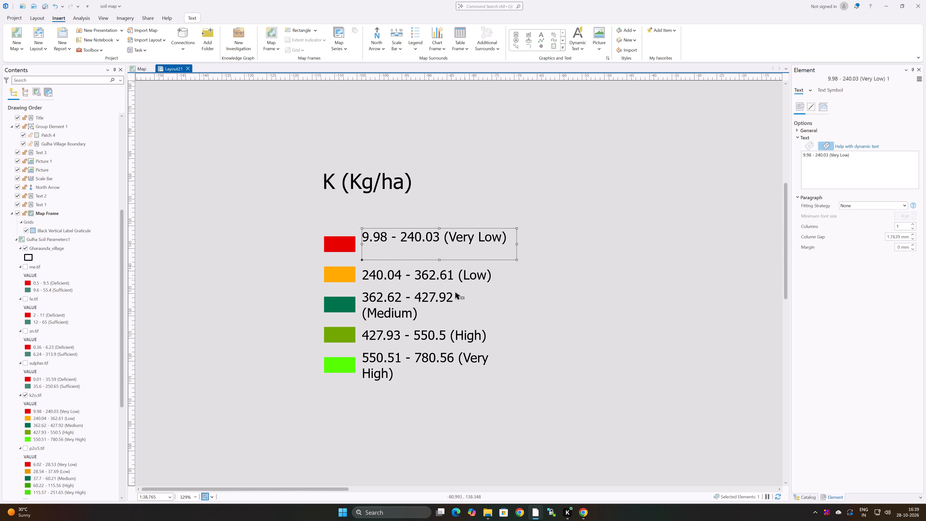
# Widen the 362.62 - 427.92 (Medium) and 550.51 - 780.56 (Very High) labels so each fits on one line.
pyautogui.doubleClick(444, 299)
pyautogui.click(447, 300)
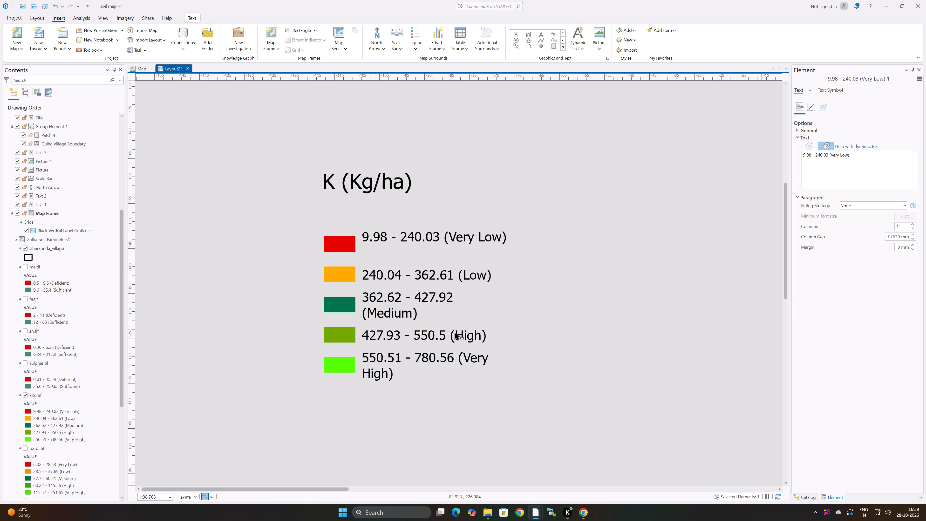
pyautogui.click(454, 336)
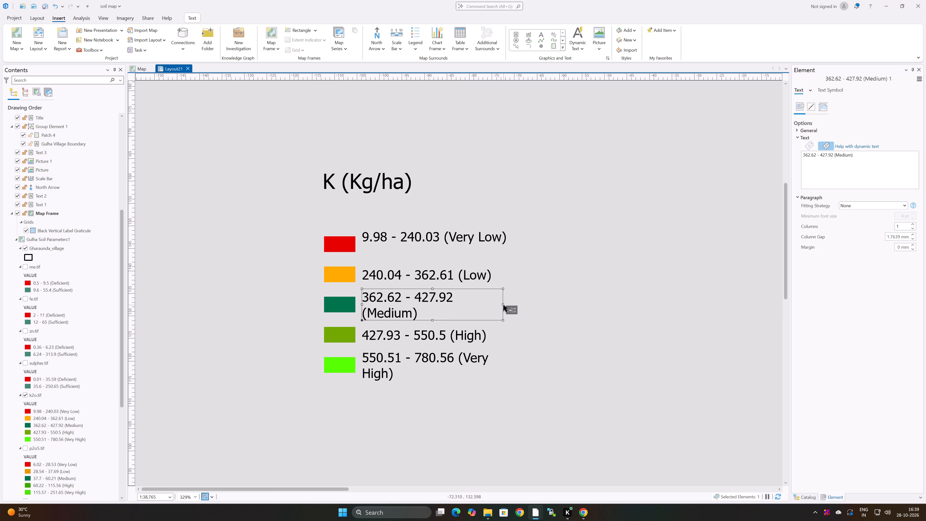
pyautogui.moveTo(502, 305); pyautogui.dragTo(518, 301)
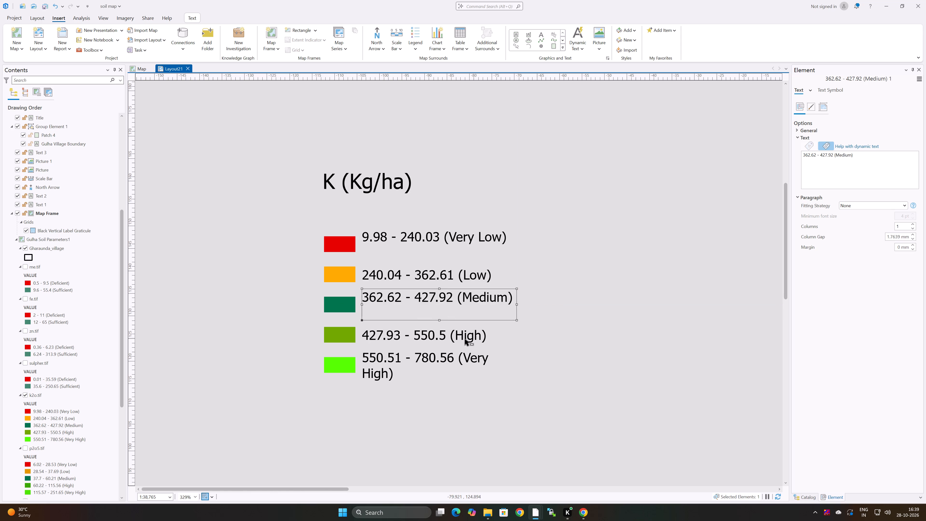
pyautogui.doubleClick(432, 358)
pyautogui.click(432, 358)
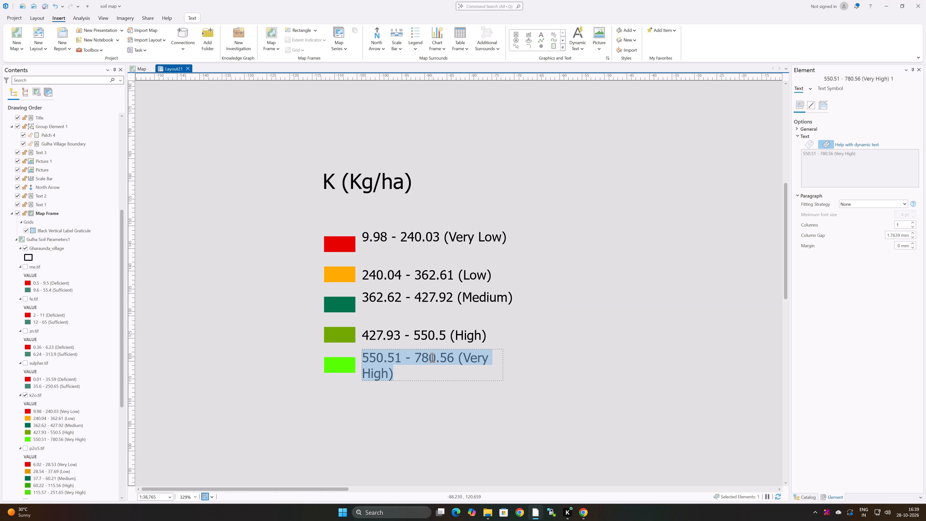
pyautogui.click(479, 341)
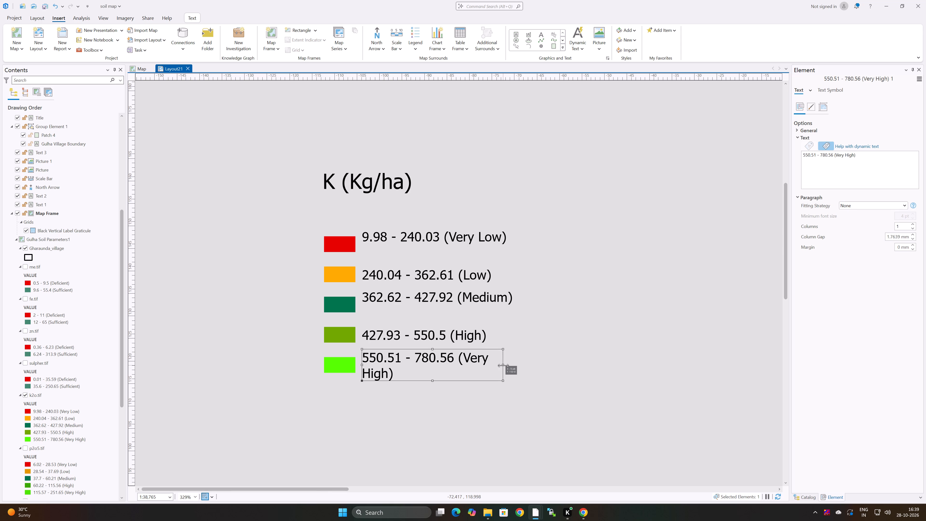
pyautogui.moveTo(503, 365); pyautogui.dragTo(525, 362)
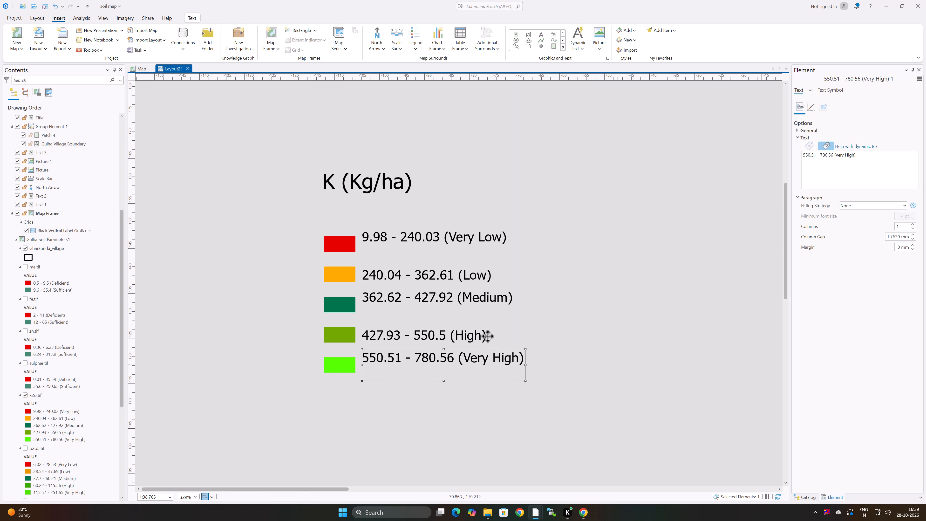
# Lower the Very High, Medium and Very Low labels slightly so each lines up with its colour patch.
pyautogui.moveTo(442, 359); pyautogui.dragTo(442, 362)
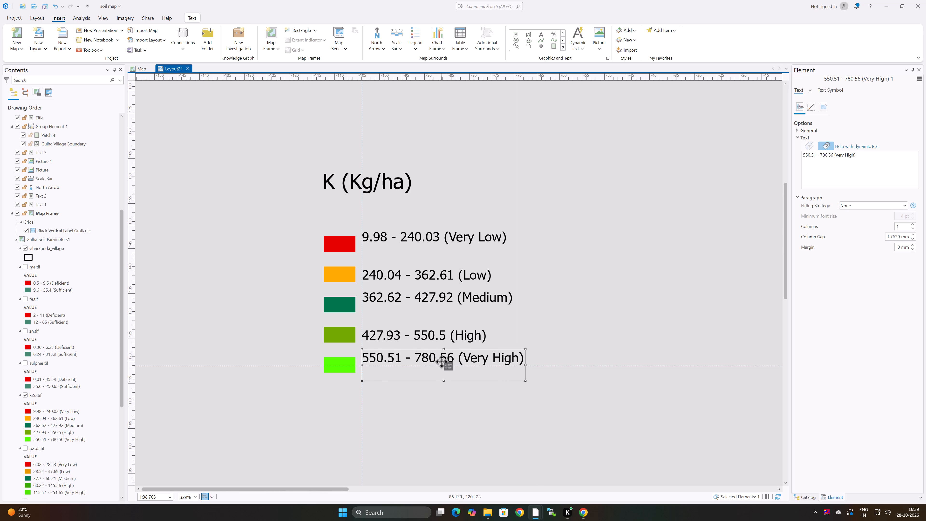
pyautogui.moveTo(442, 362); pyautogui.dragTo(440, 365)
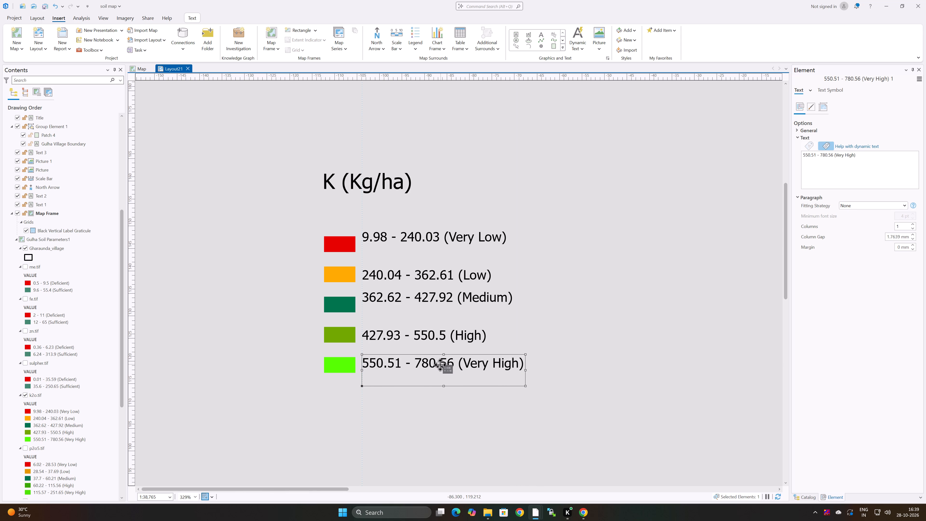
pyautogui.moveTo(440, 365); pyautogui.dragTo(441, 366)
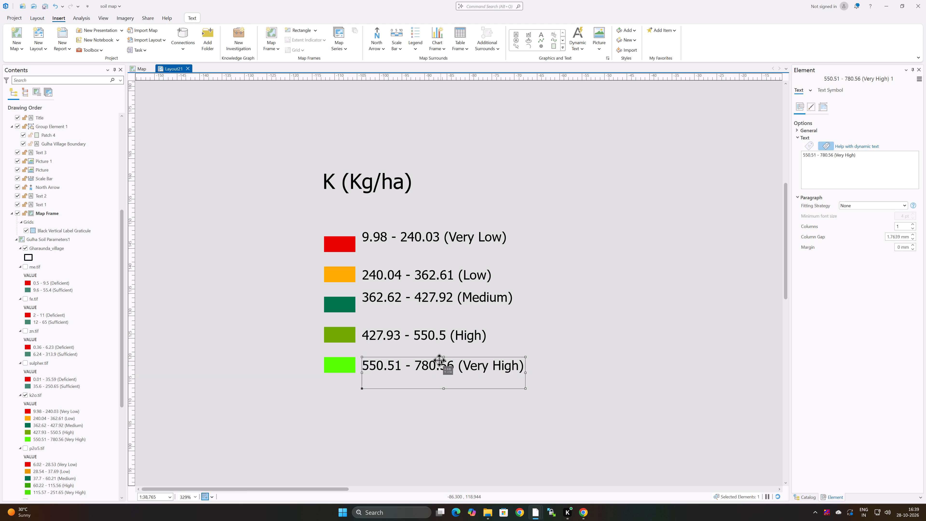
pyautogui.doubleClick(394, 295)
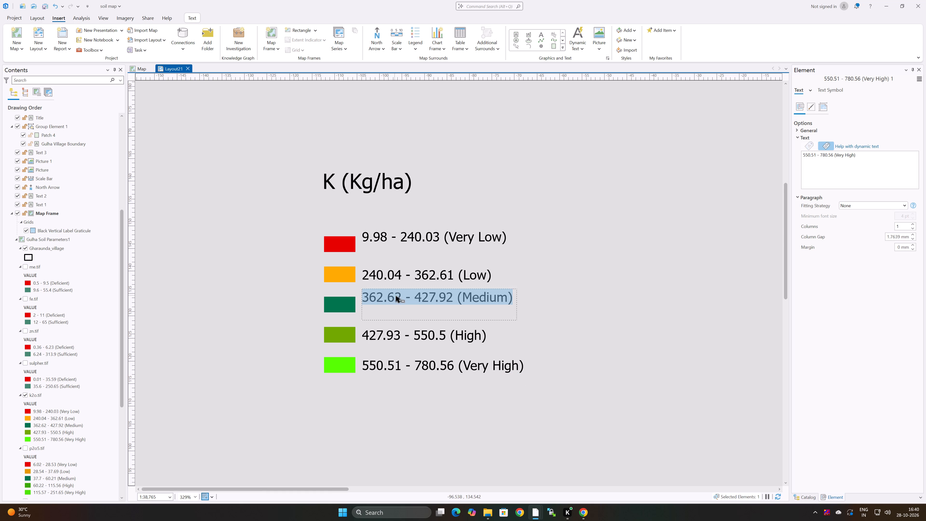
pyautogui.click(407, 274)
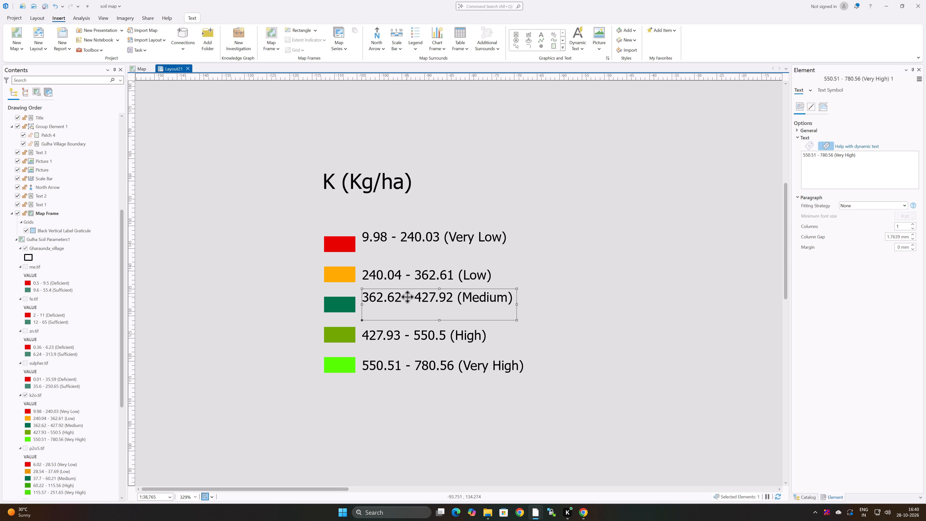
pyautogui.moveTo(407, 297); pyautogui.dragTo(408, 302)
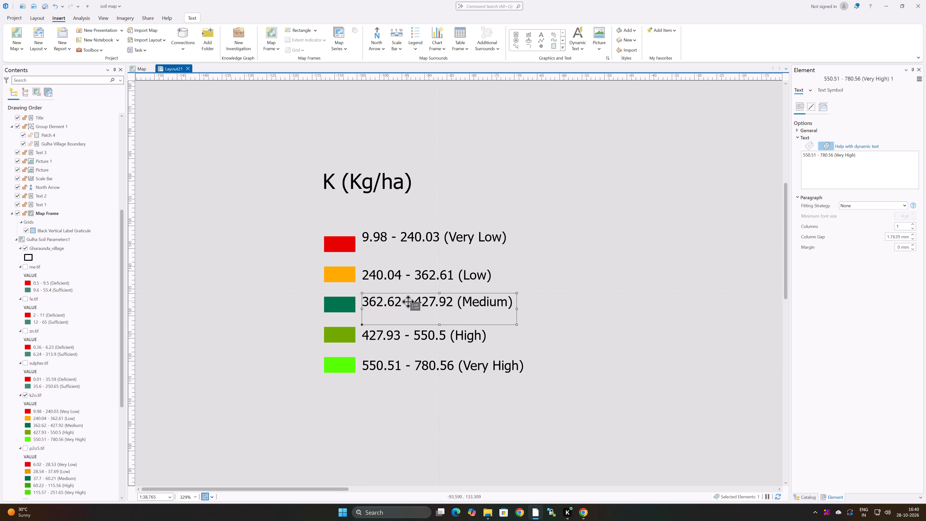
pyautogui.moveTo(408, 302); pyautogui.dragTo(408, 303)
pyautogui.doubleClick(402, 232)
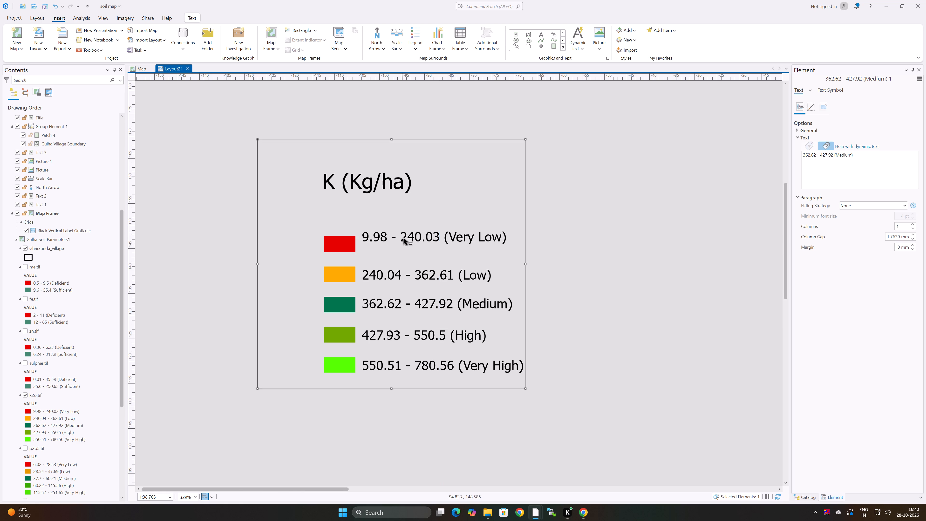
pyautogui.click(423, 201)
pyautogui.moveTo(414, 237); pyautogui.dragTo(415, 244)
pyautogui.click(446, 179)
# Move the K (Kg/ha) heading down to sit just above the Very Low entry, aligned with the colour patches' left edge.
pyautogui.doubleClick(361, 184)
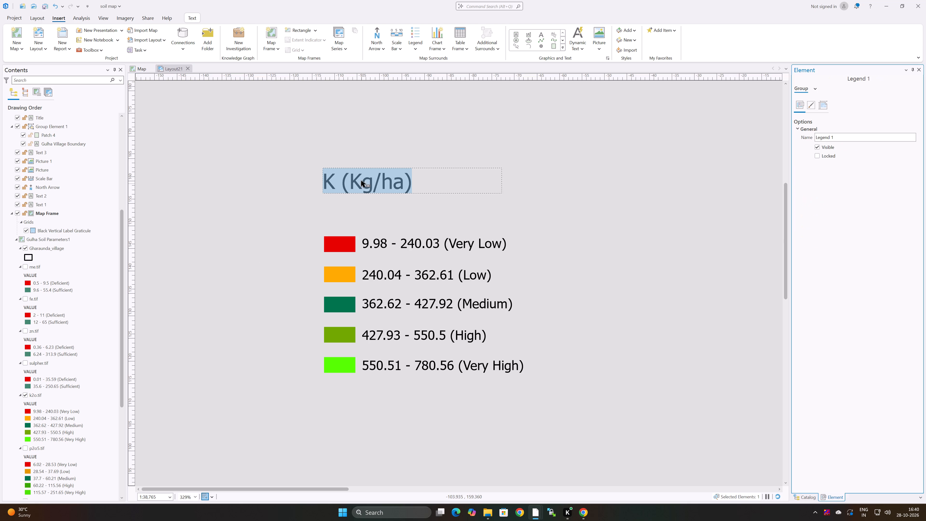
pyautogui.click(392, 154)
pyautogui.moveTo(373, 181); pyautogui.dragTo(378, 192)
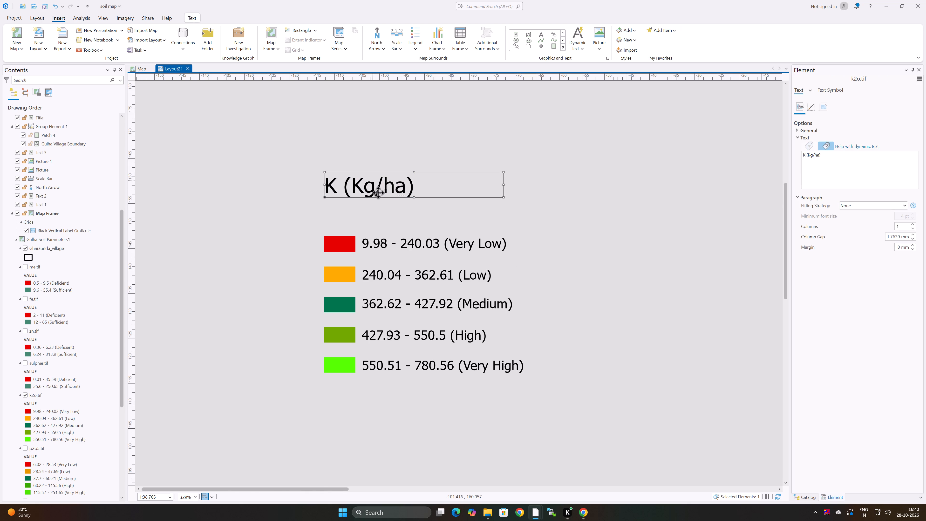
pyautogui.moveTo(378, 192); pyautogui.dragTo(376, 218)
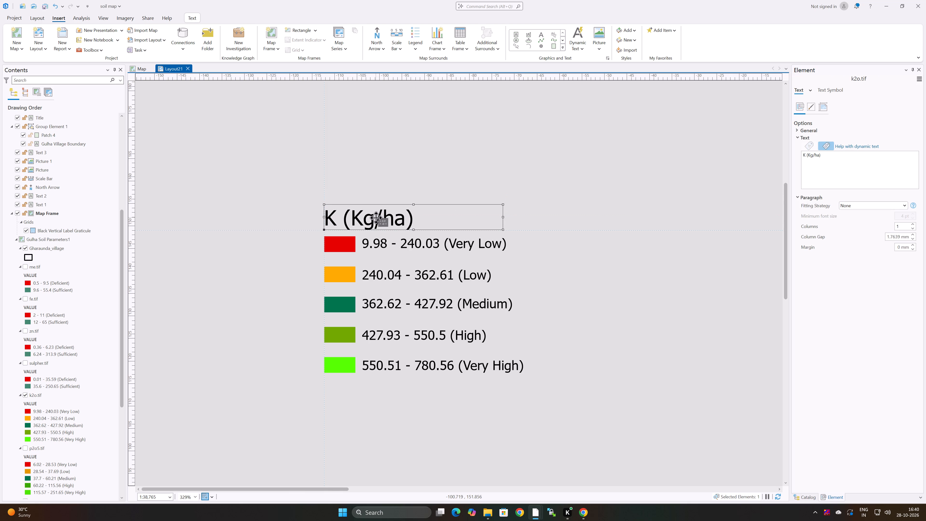
pyautogui.moveTo(376, 218); pyautogui.dragTo(376, 219)
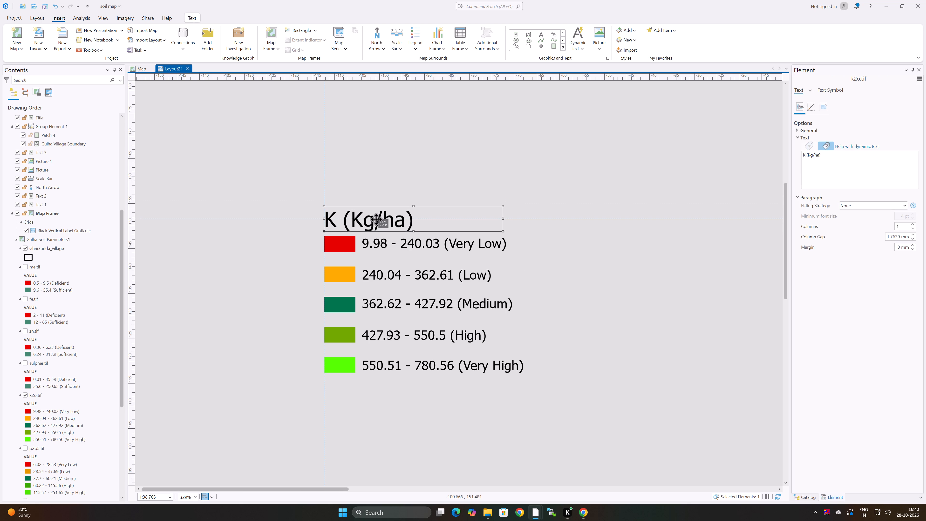
pyautogui.moveTo(376, 219); pyautogui.dragTo(377, 220)
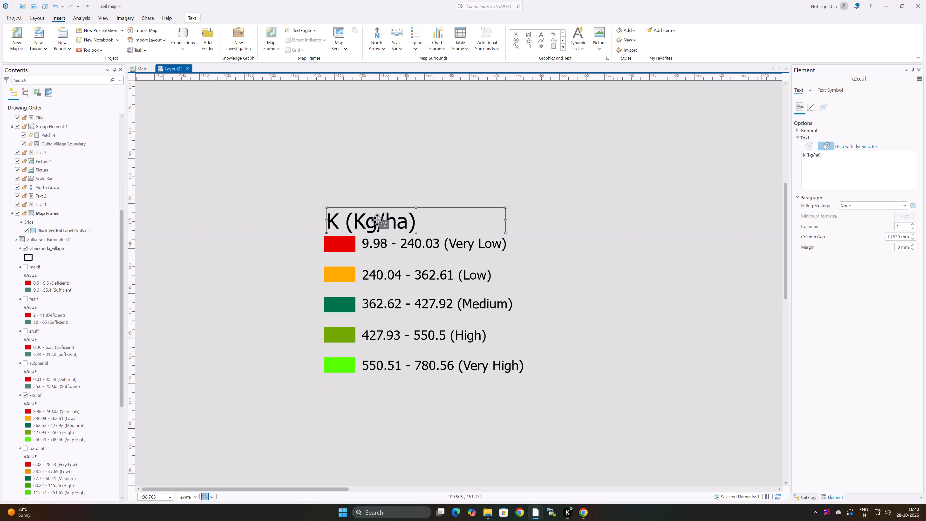
pyautogui.moveTo(377, 220); pyautogui.dragTo(376, 220)
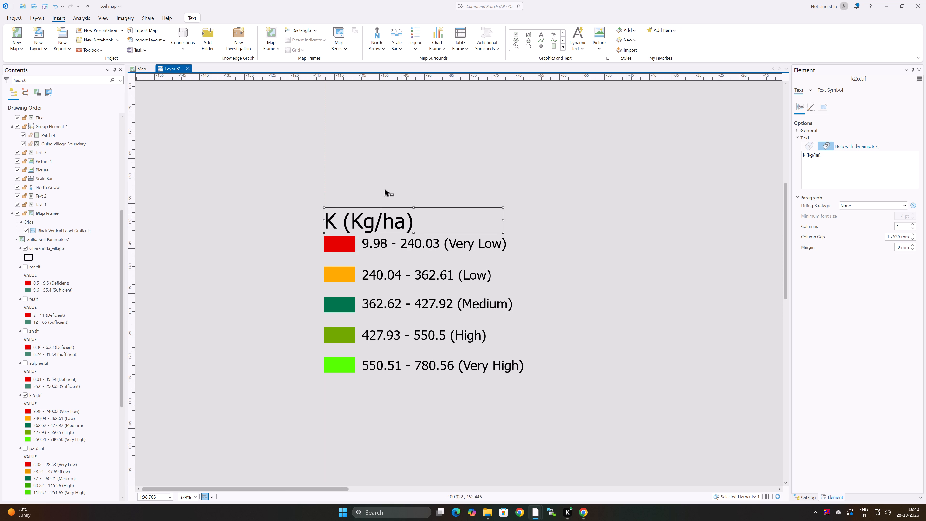
pyautogui.click(378, 160)
pyautogui.click(584, 246)
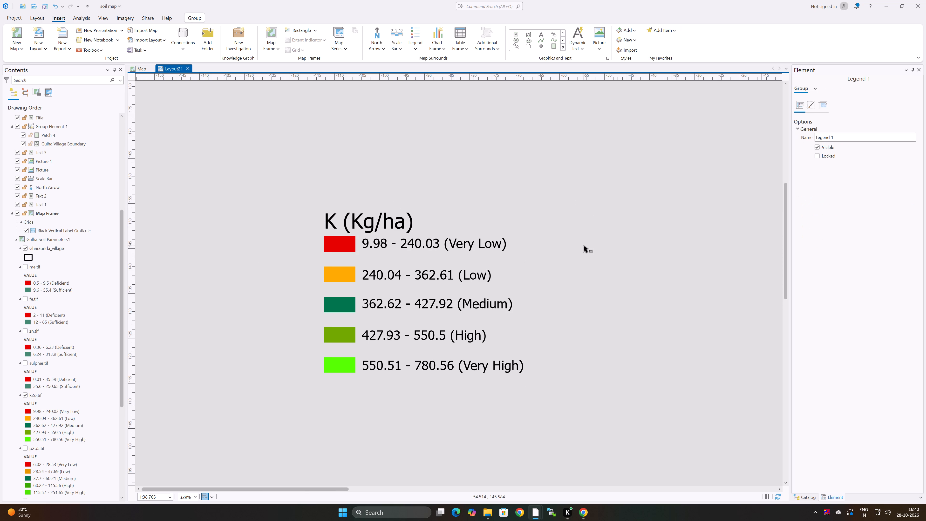
# Move the converted potassium legend onto the page, directly below the Gharaunda Village entry and aligned with the map frame's left edge.
pyautogui.scroll(-2, 491, 254)
pyautogui.moveTo(641, 273); pyautogui.dragTo(466, 254, button='middle')
pyautogui.scroll(-1, 385, 254)
pyautogui.moveTo(236, 203); pyautogui.dragTo(348, 294)
pyautogui.moveTo(277, 227); pyautogui.dragTo(378, 258)
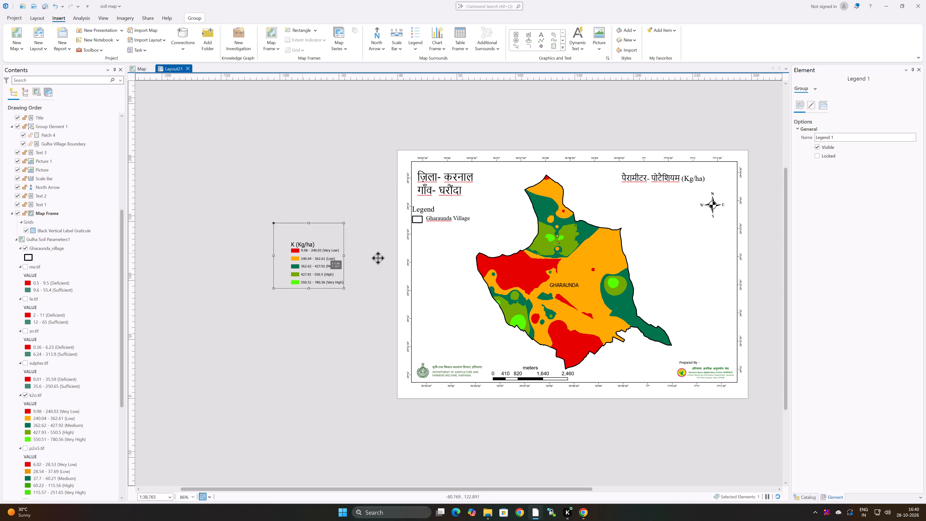
pyautogui.moveTo(378, 258); pyautogui.dragTo(427, 236)
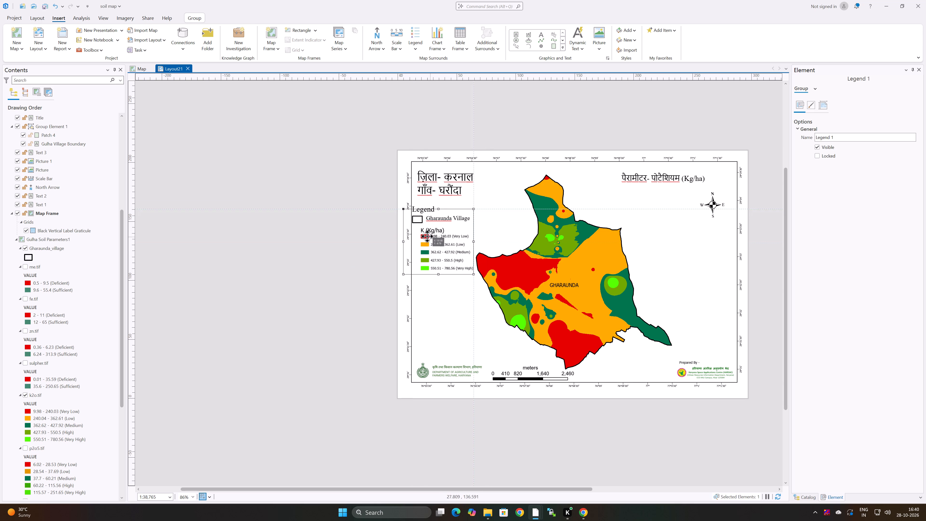
pyautogui.moveTo(427, 236); pyautogui.dragTo(424, 233)
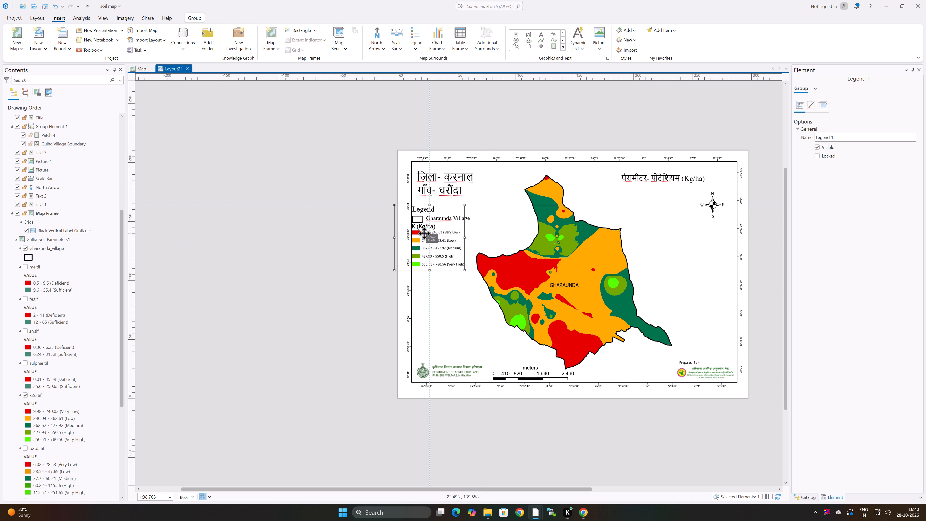
pyautogui.moveTo(424, 233); pyautogui.dragTo(425, 233)
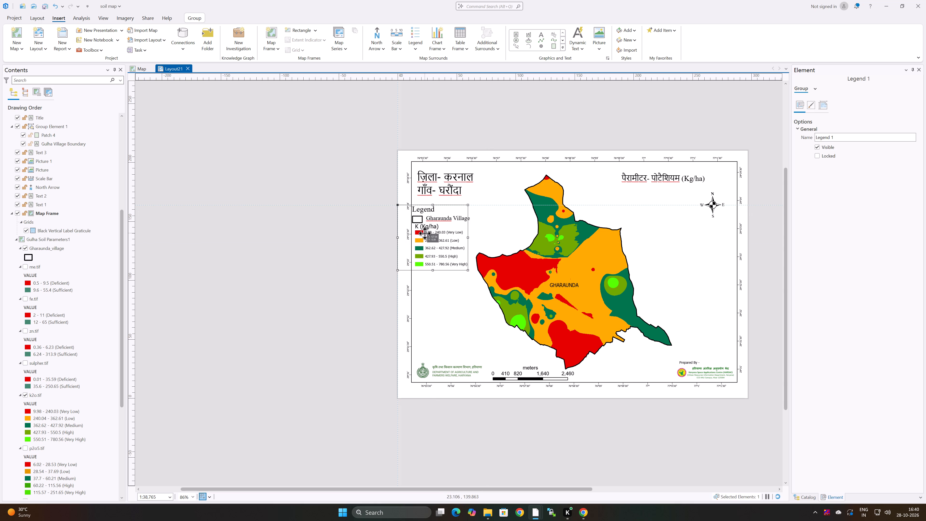
pyautogui.moveTo(425, 233); pyautogui.dragTo(425, 233)
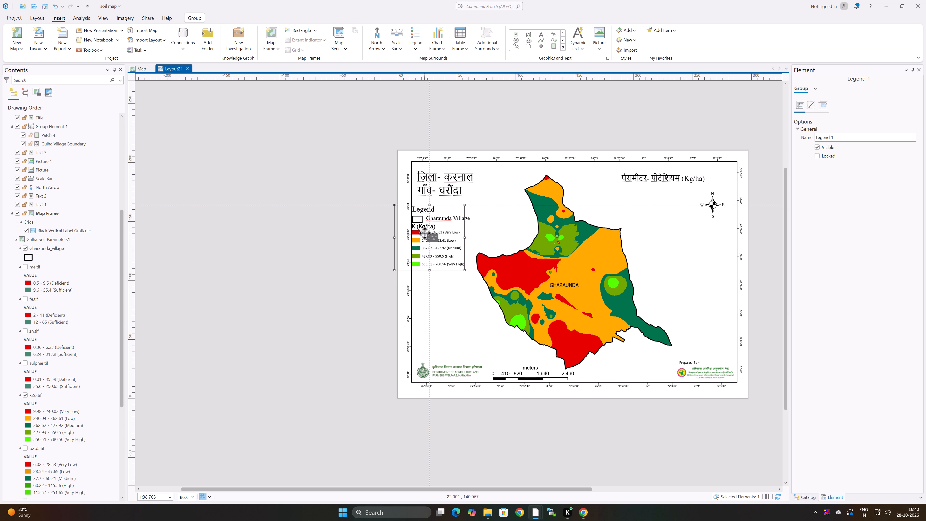
pyautogui.moveTo(425, 233); pyautogui.dragTo(425, 233)
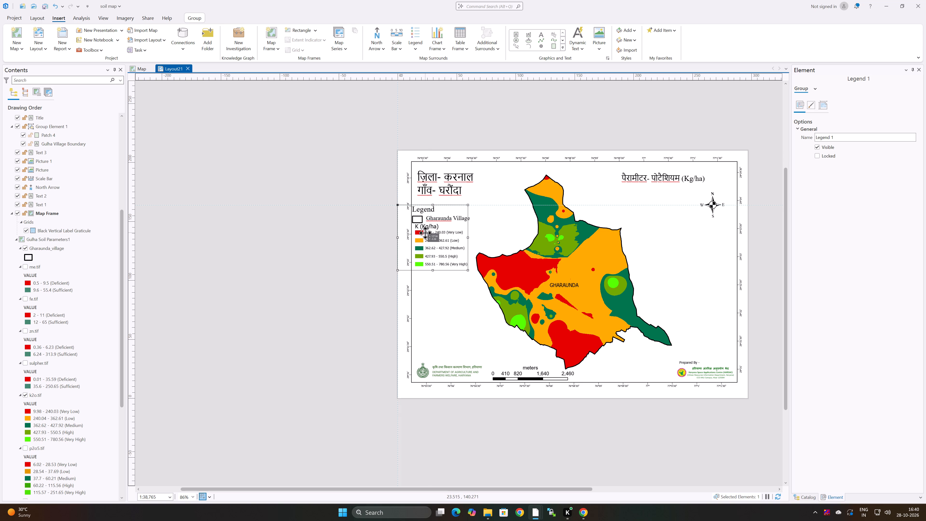
pyautogui.moveTo(425, 233); pyautogui.dragTo(424, 233)
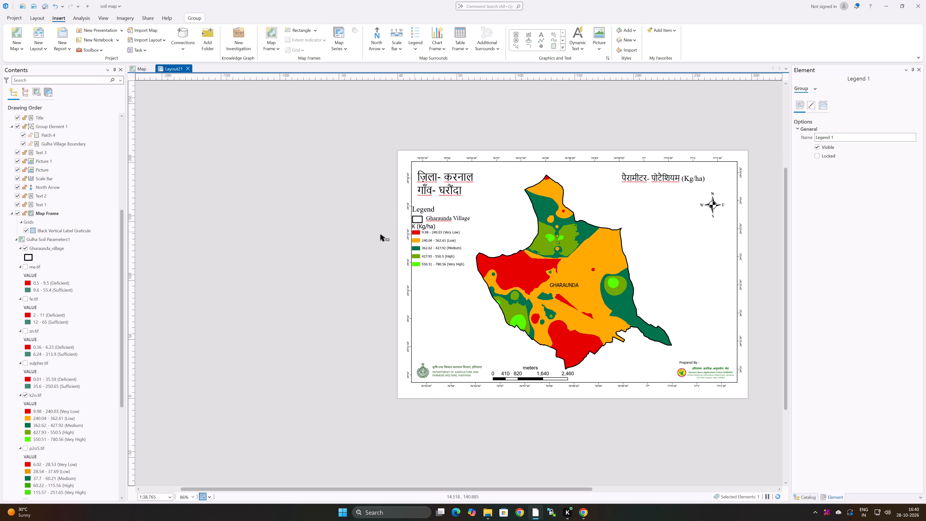
pyautogui.scroll(1, 415, 233)
pyautogui.click(306, 216)
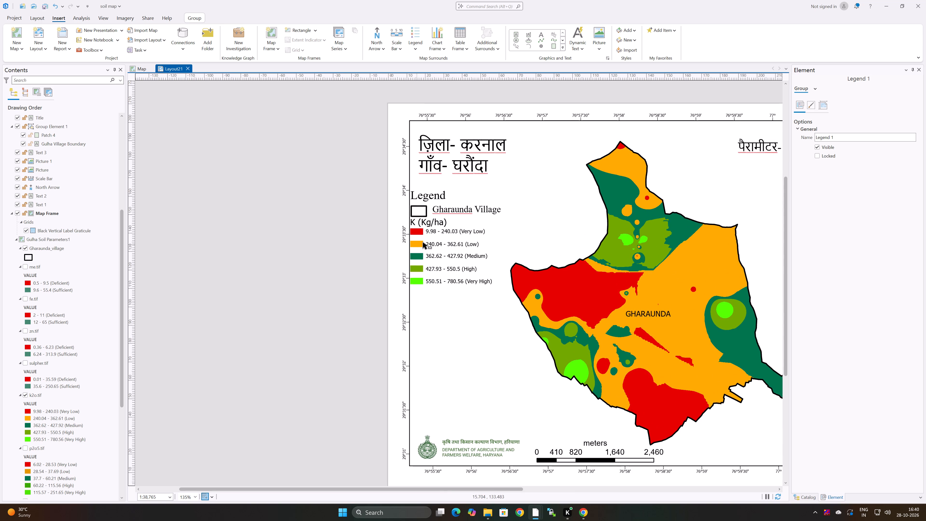
# Close the Element pane and start a layout export with the Flattened PDF preset.
pyautogui.scroll(2, 423, 242)
pyautogui.scroll(-2, 437, 238)
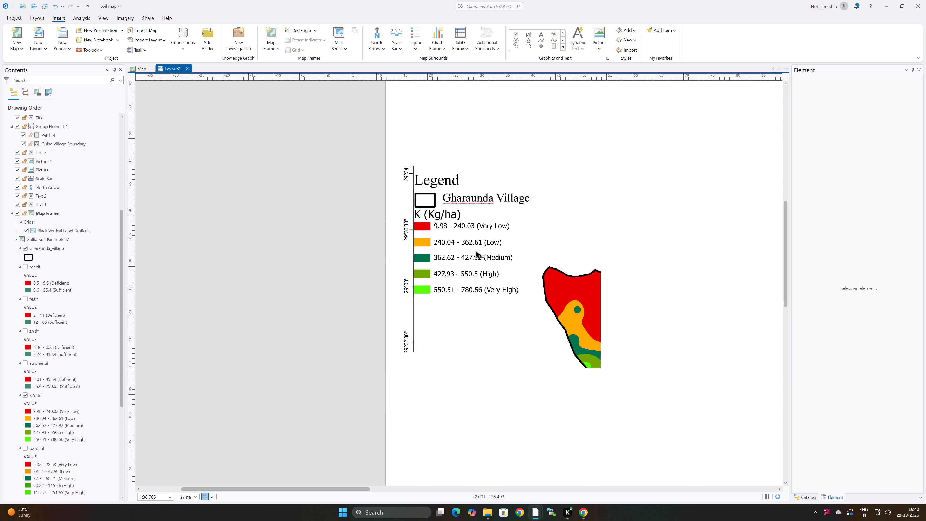
pyautogui.scroll(-2, 575, 257)
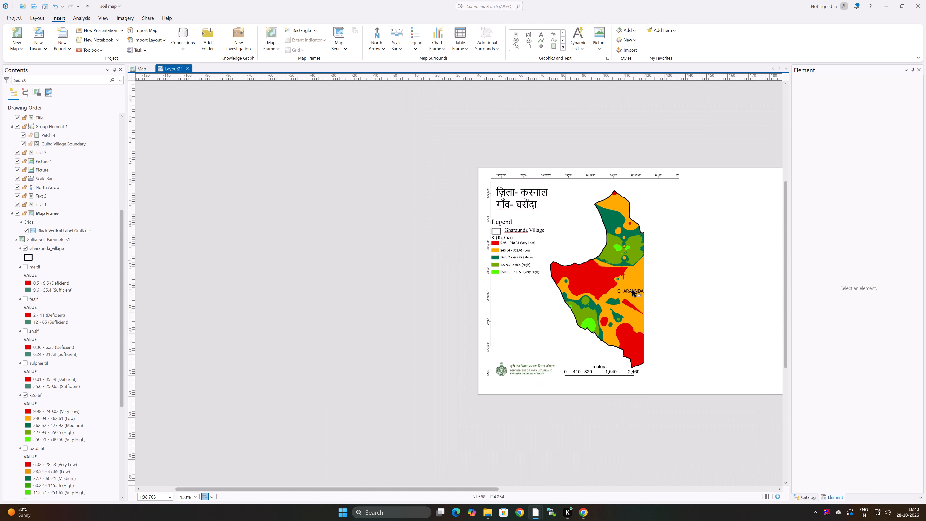
pyautogui.moveTo(627, 298); pyautogui.dragTo(473, 299, button='middle')
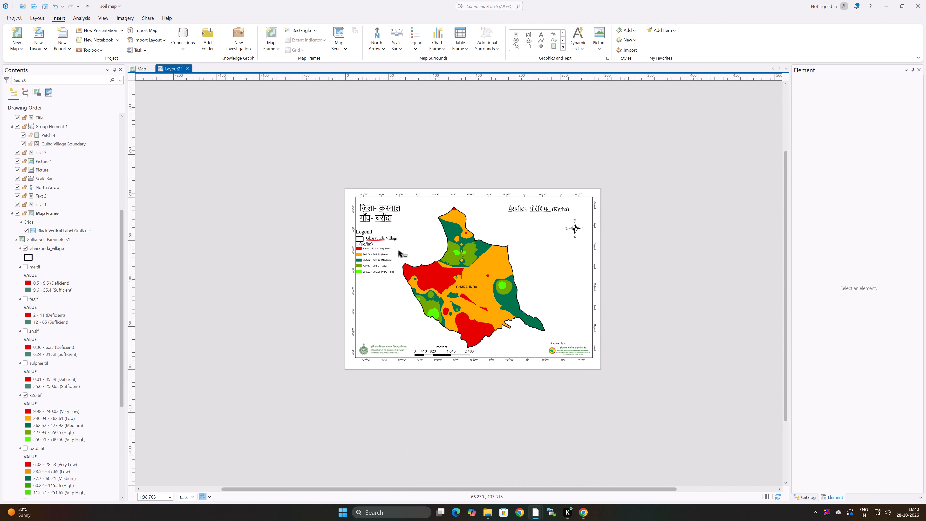
pyautogui.scroll(1, 367, 243)
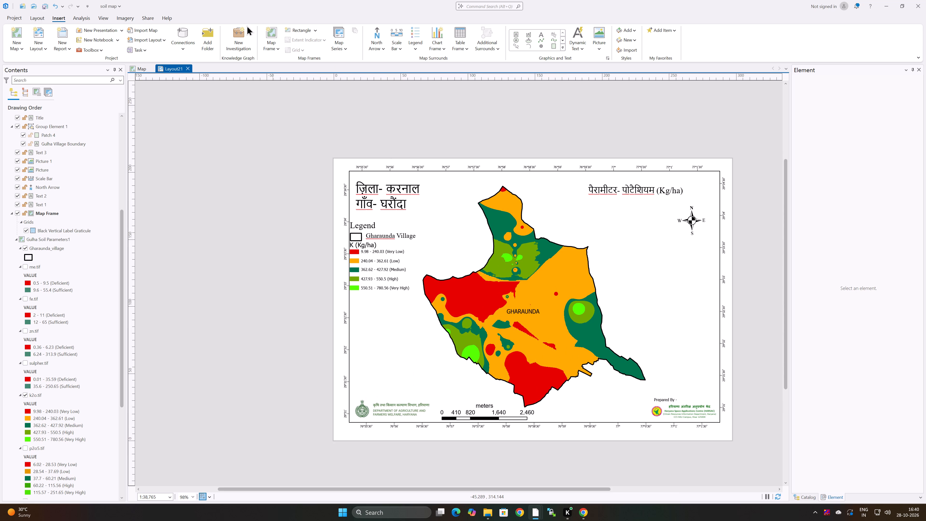
pyautogui.click(147, 18)
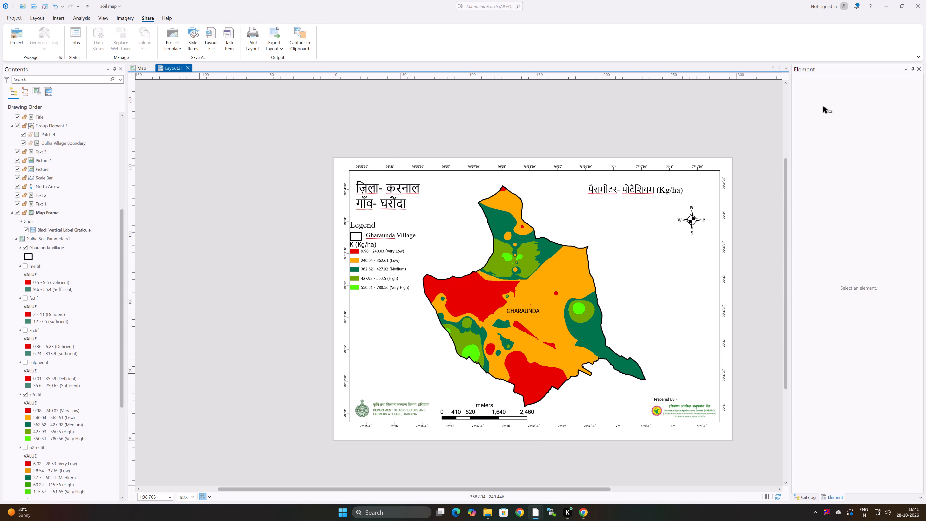
pyautogui.click(920, 68)
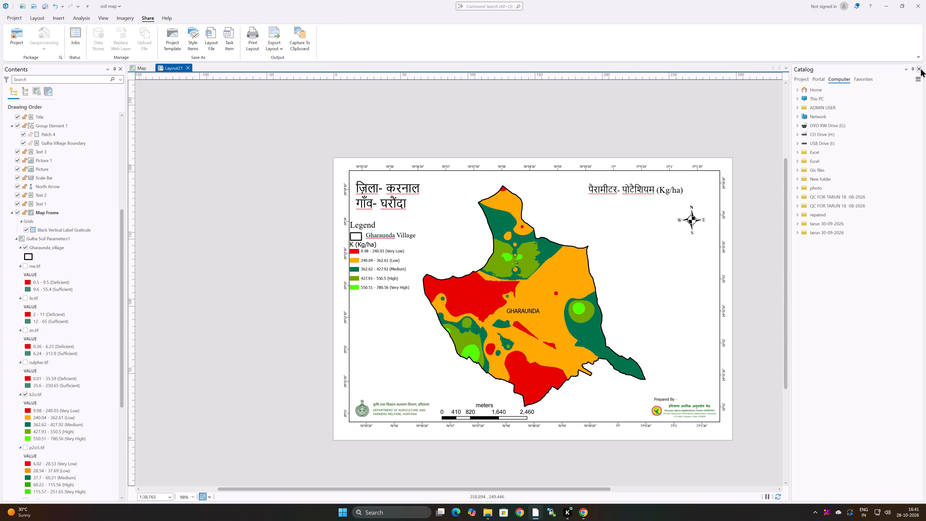
pyautogui.click(279, 49)
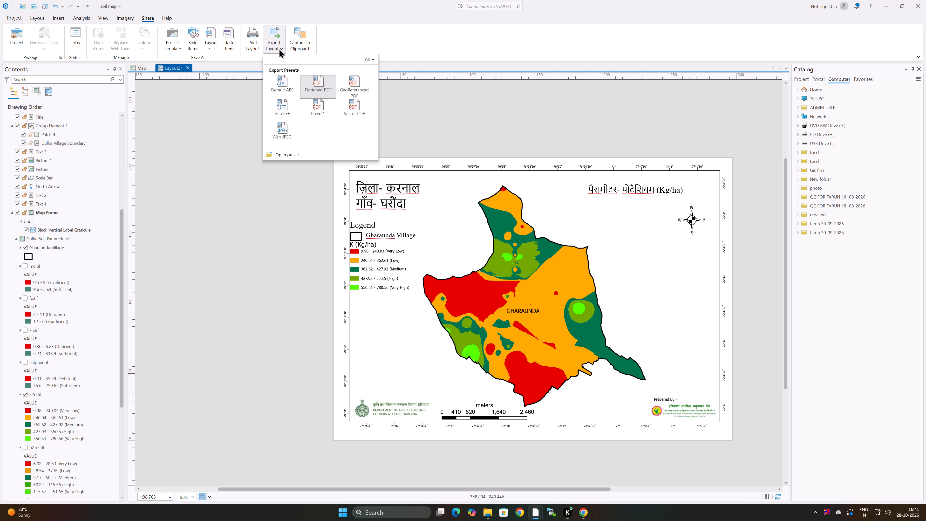
pyautogui.click(321, 83)
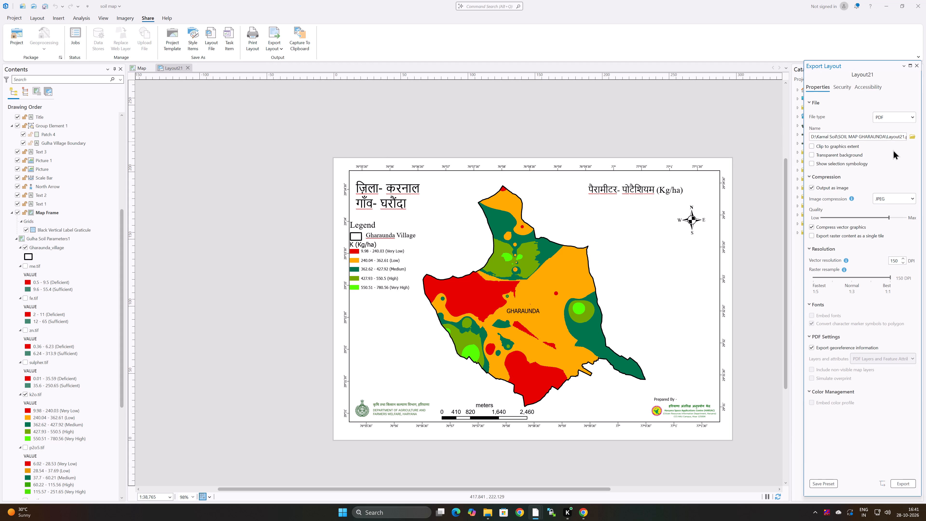
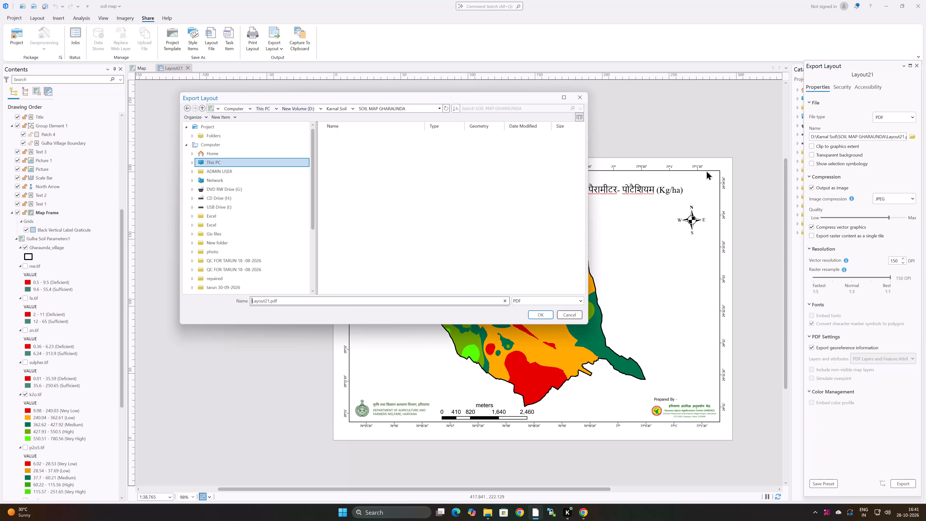
# Clear the default layout name from the export file name, keeping only the .pdf extension.
pyautogui.click(268, 299)
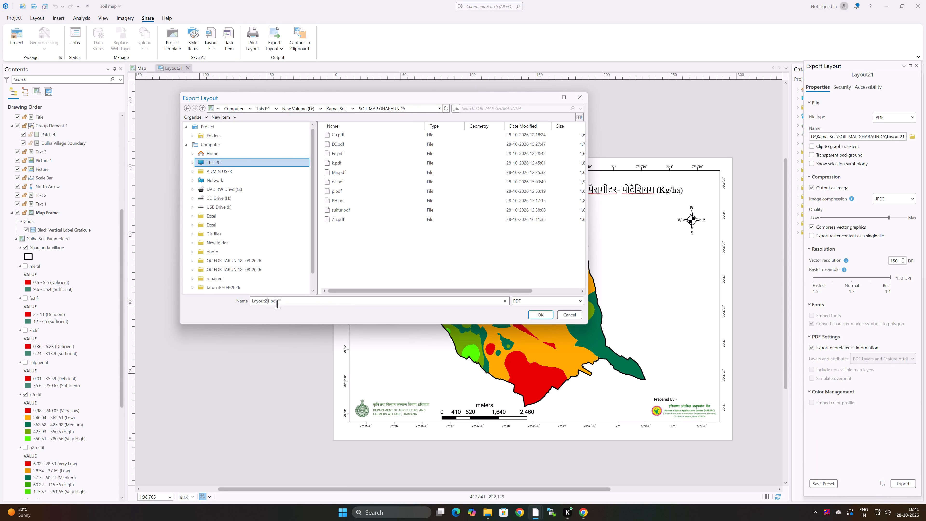
pyautogui.click(269, 300)
pyautogui.press('BackSpace')
pyautogui.press('BackSpace')
pyautogui.press('BackSpace')
pyautogui.press('BackSpace')
pyautogui.press('BackSpace')
pyautogui.press('BackSpace')
pyautogui.press('BackSpace')
pyautogui.press('BackSpace')
pyautogui.press('BackSpace')
pyautogui.press('BackSpace')
pyautogui.press('BackSpace')
pyautogui.press('BackSpace')
pyautogui.press('BackSpace')
pyautogui.press('BackSpace')
pyautogui.press('BackSpace')
pyautogui.press('BackSpace')
pyautogui.press('BackSpace')
pyautogui.press('BackSpace')
pyautogui.press('BackSpace')
pyautogui.press('BackSpace')
# Switch to File Explorer and delete the old k PDF from the SOIL MAP GHARAUNDA folder.
pyautogui.click(580, 466)
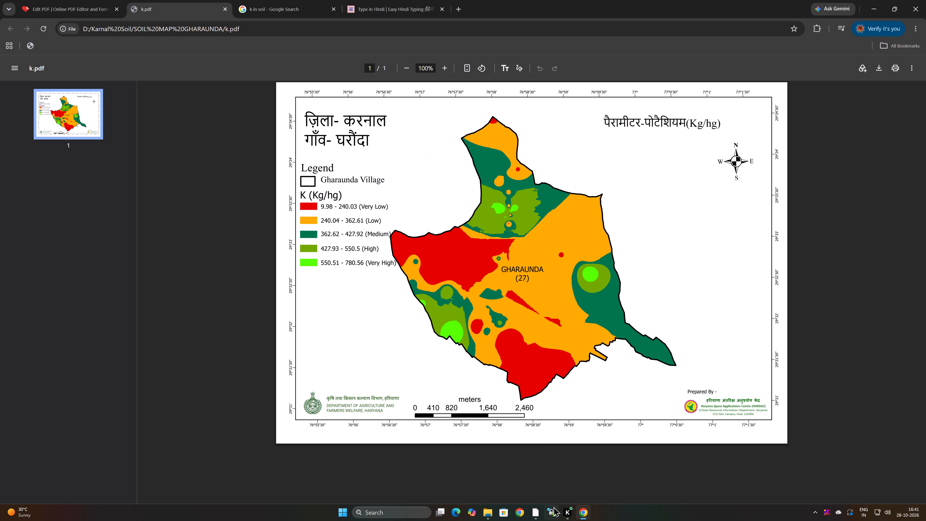
pyautogui.click(486, 515)
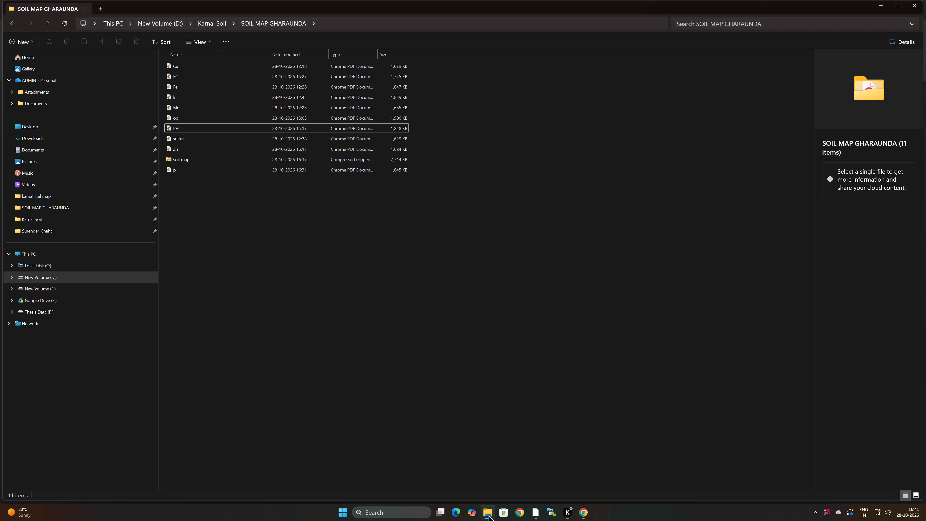
pyautogui.click(215, 99)
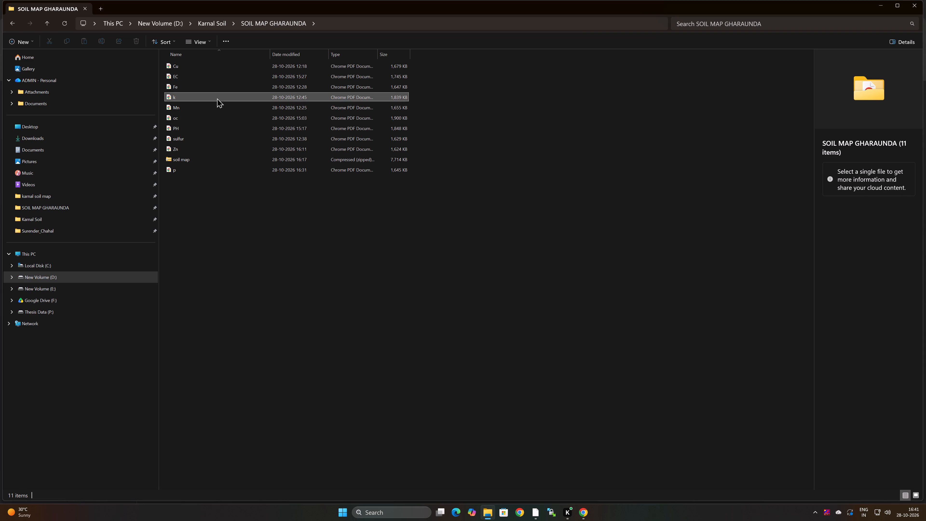
pyautogui.press('Delete')
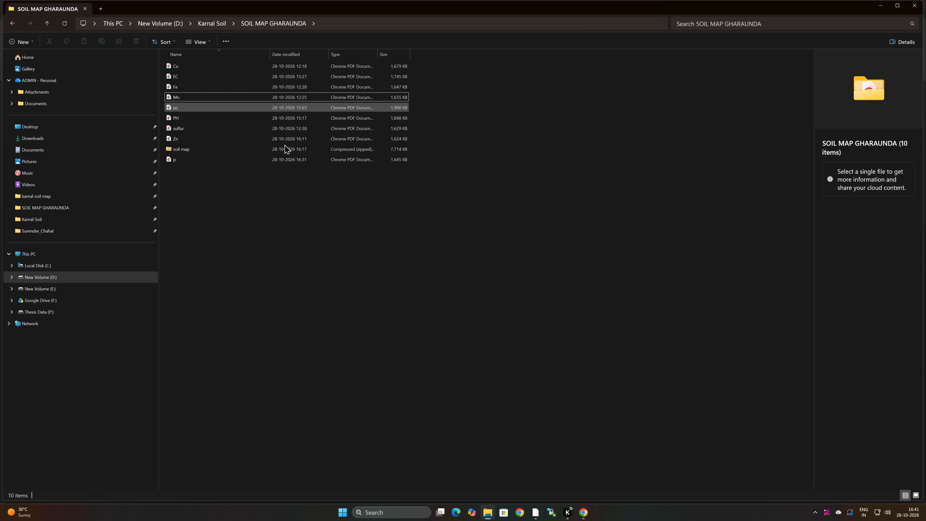
# Return to ArcGIS Pro and name the export file k.pdf in the SOIL MAP GHARAUNDA folder.
pyautogui.click(569, 488)
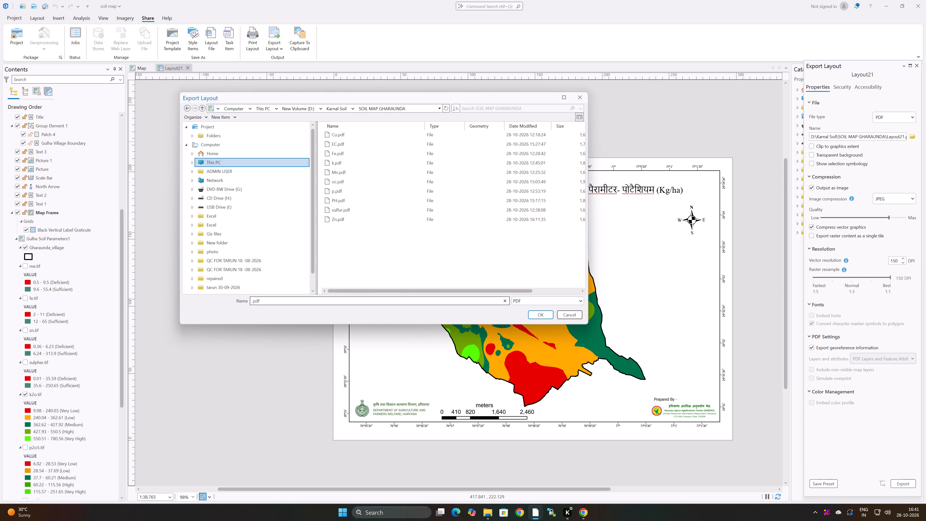
pyautogui.press('k')
pyautogui.press('Return')
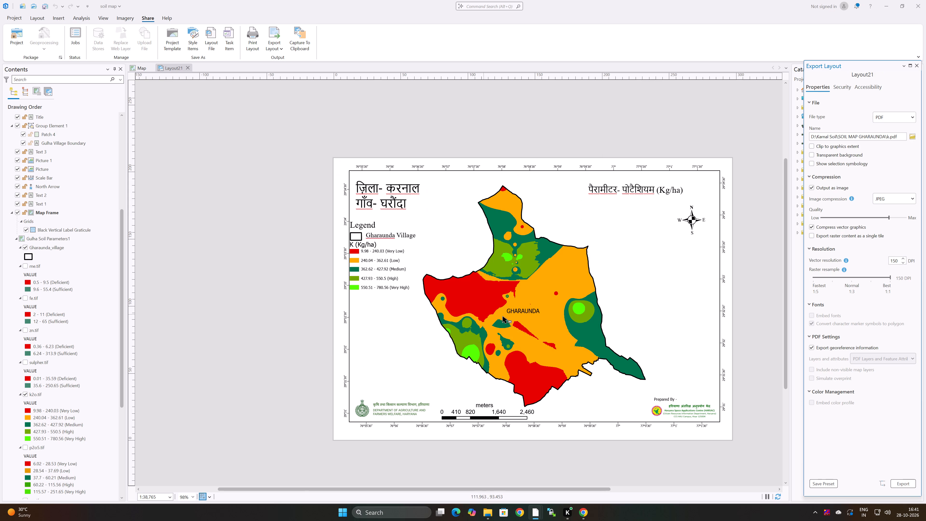
# Set the vector resolution to 600 DPI, export the potassium layout as PDF, and close the Export Layout pane.
pyautogui.moveTo(899, 261); pyautogui.dragTo(852, 265)
pyautogui.press('6')
pyautogui.write('00')
pyautogui.click(875, 298)
pyautogui.moveTo(901, 482); pyautogui.dragTo(904, 482)
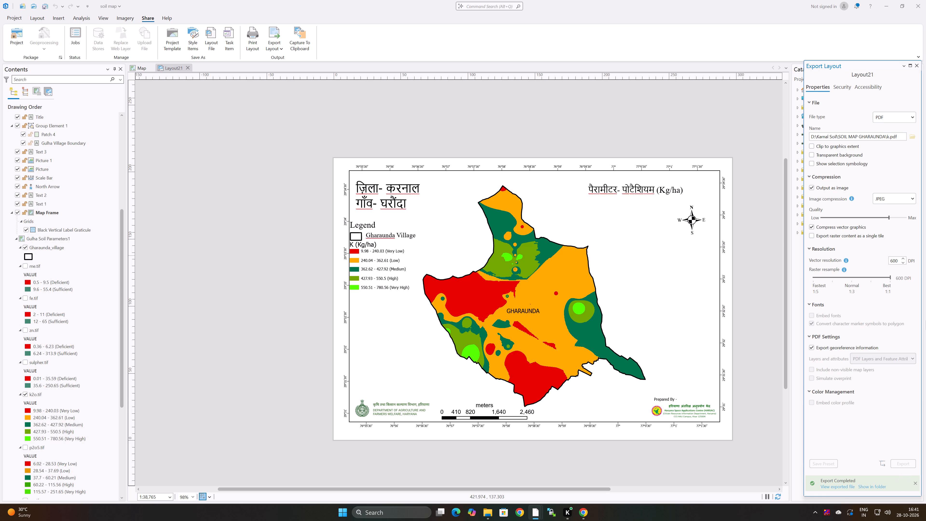
pyautogui.click(917, 65)
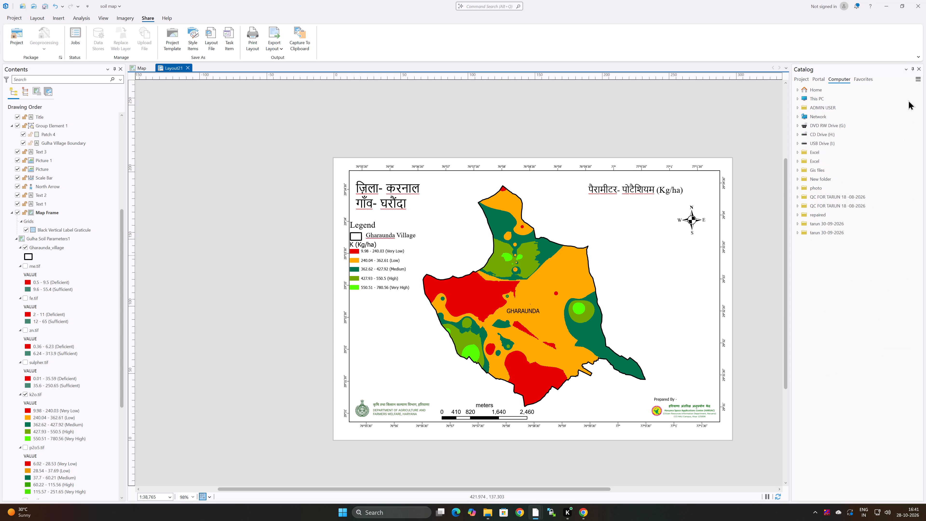
# Switch to Chrome and close the k.pdf, Google search, Hindi typing and Edit PDF tabs, leaving one new blank tab.
pyautogui.click(572, 473)
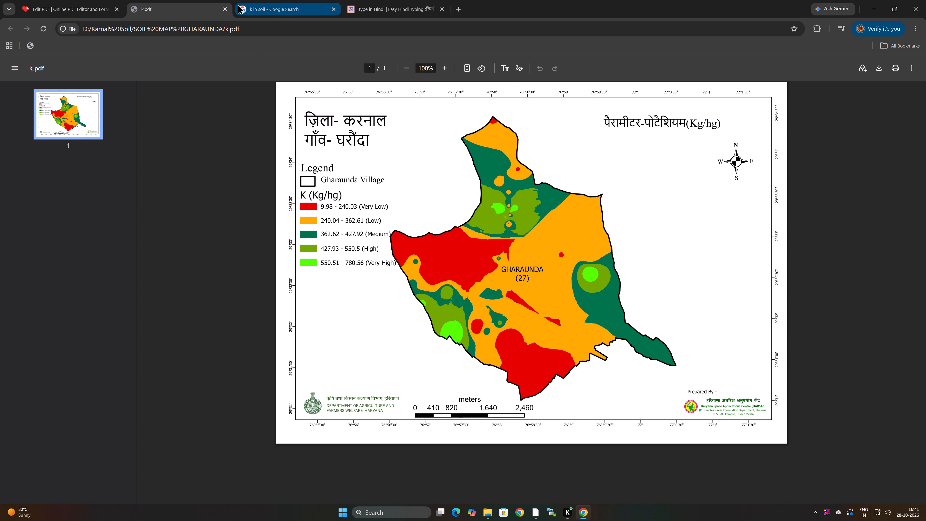
pyautogui.click(225, 9)
pyautogui.click(227, 9)
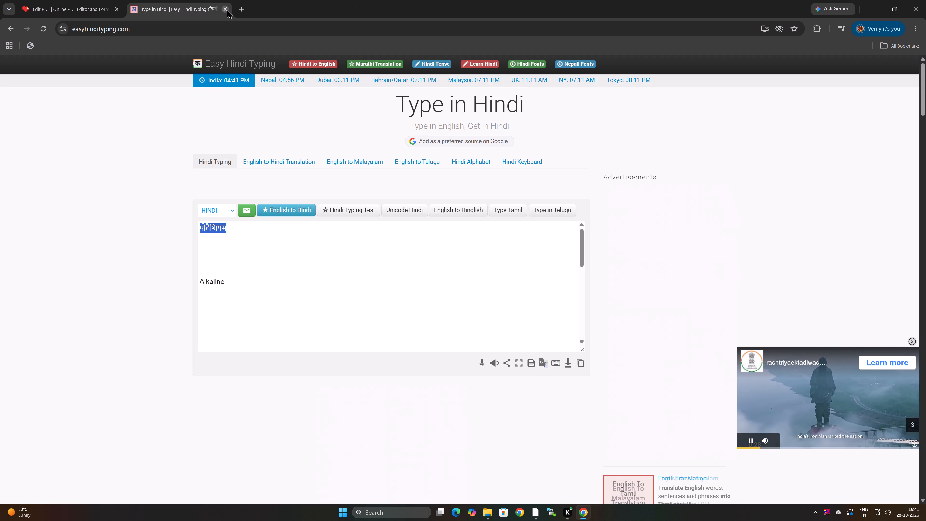
pyautogui.click(227, 9)
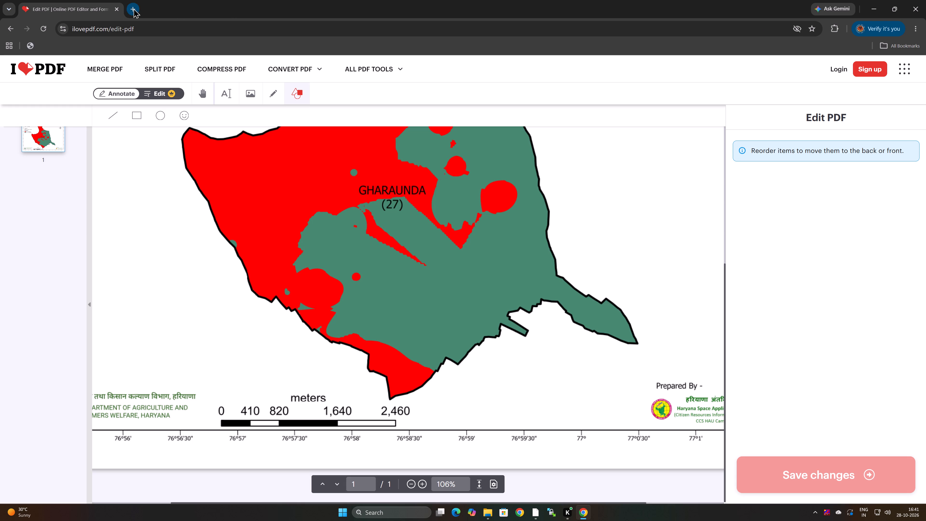
pyautogui.click(133, 8)
pyautogui.click(116, 9)
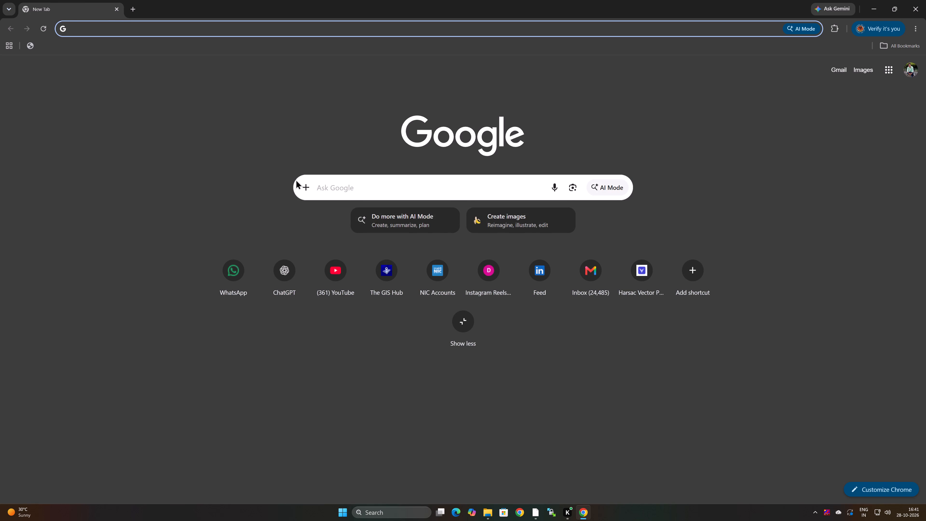